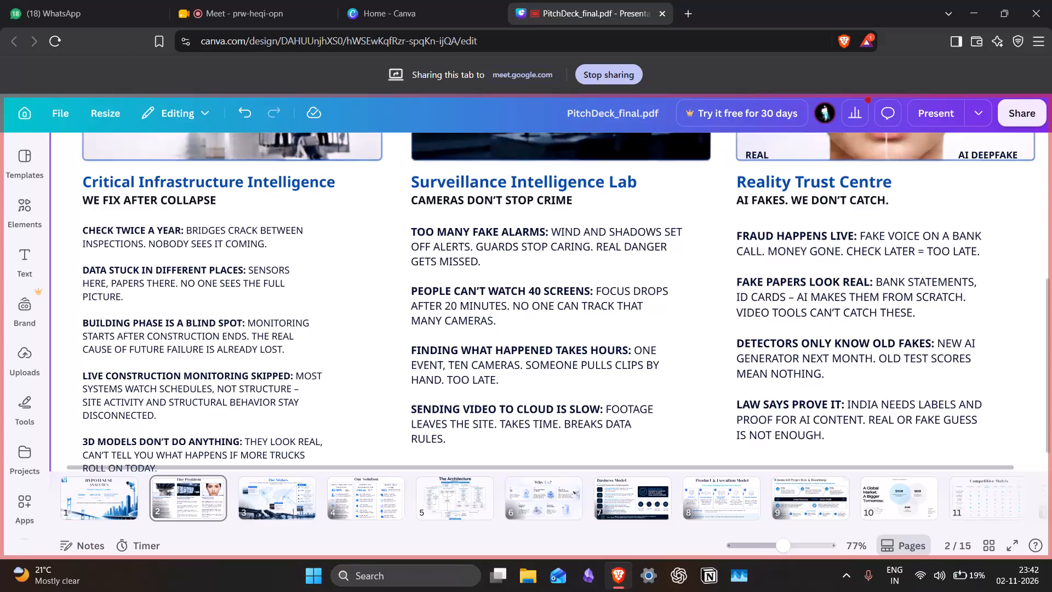
# Open page 3, The Stakes, reload the presentation in the browser, and return to that page.
pyautogui.click(268, 520)
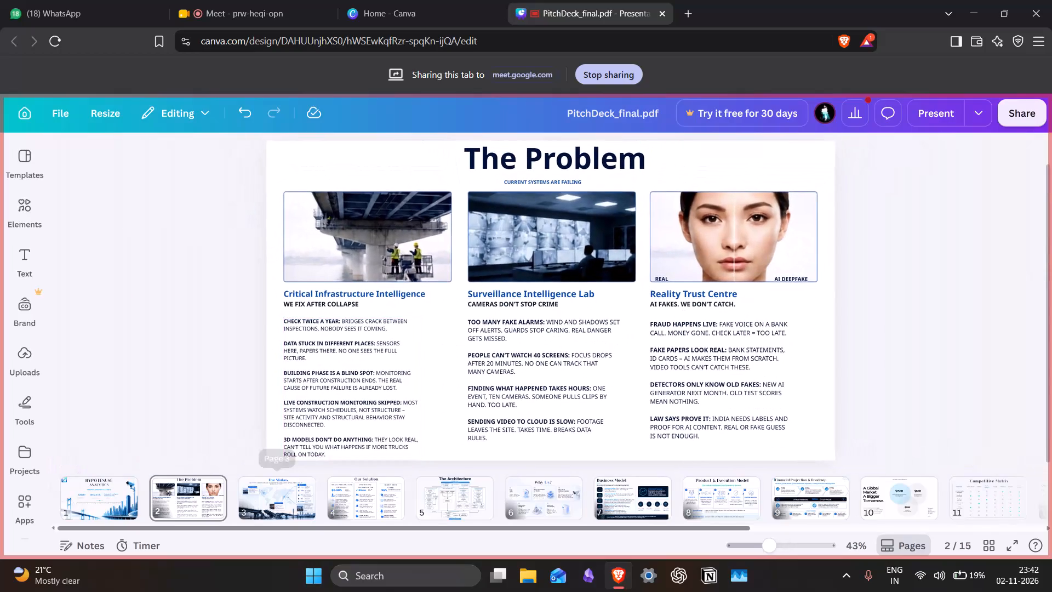
pyautogui.click(276, 490)
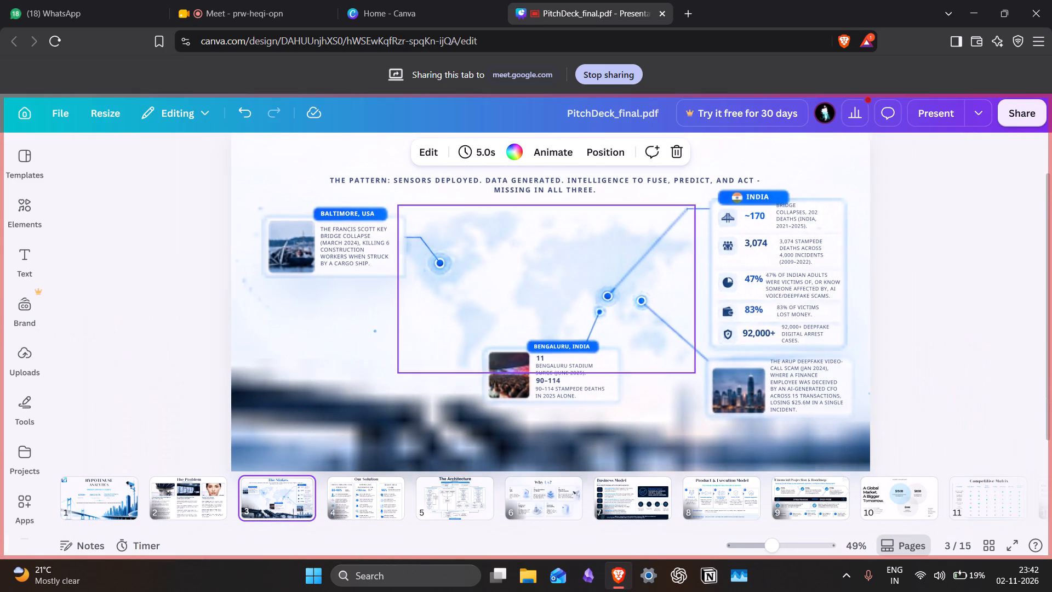
pyautogui.scroll(-1, 158, 285)
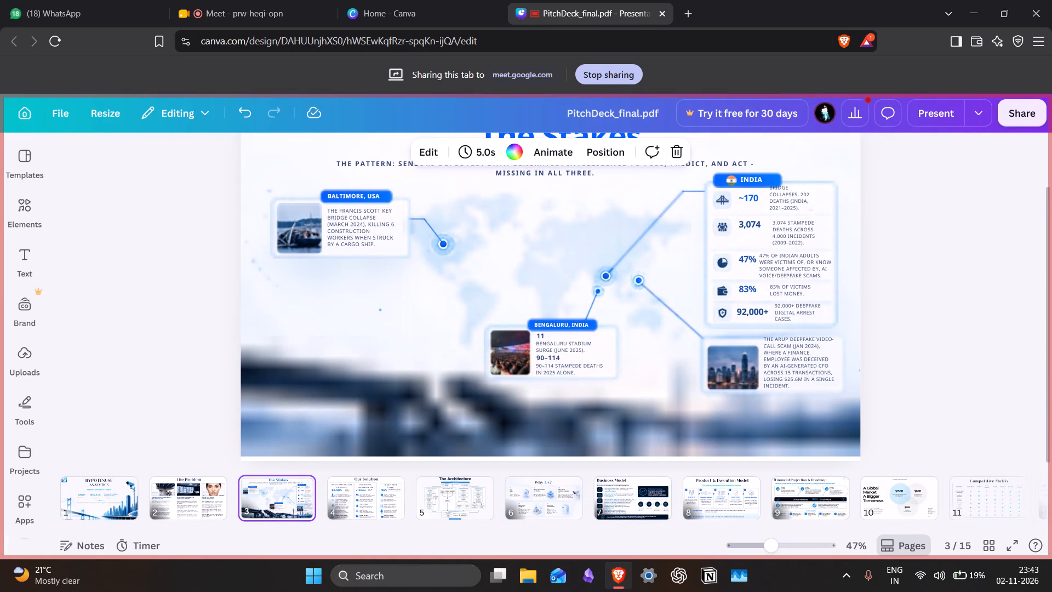
pyautogui.scroll(1, 158, 285)
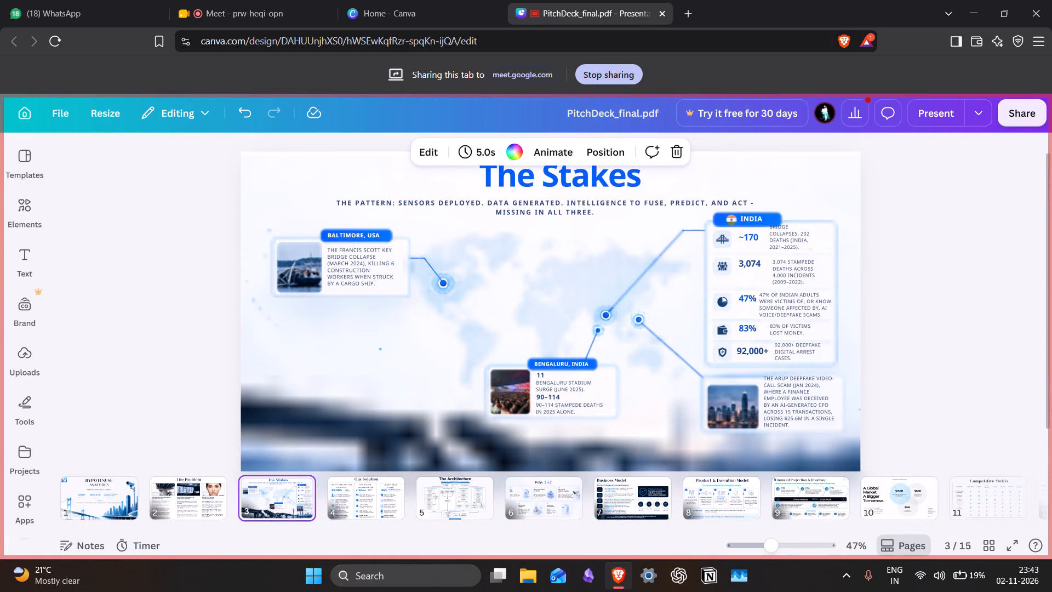
pyautogui.hotkey('ctrl', 'r')
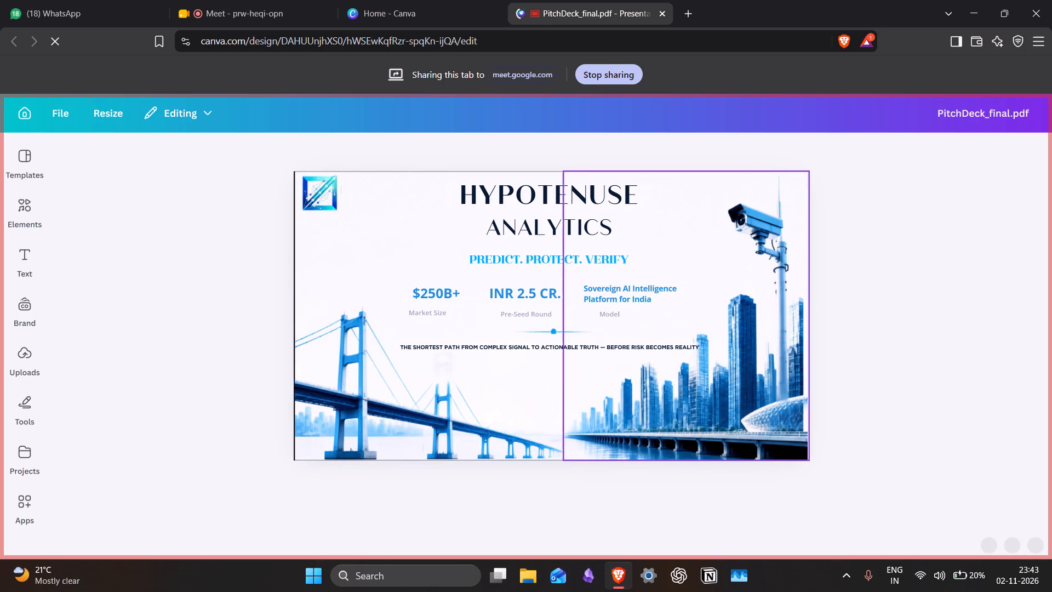
pyautogui.click(964, 591)
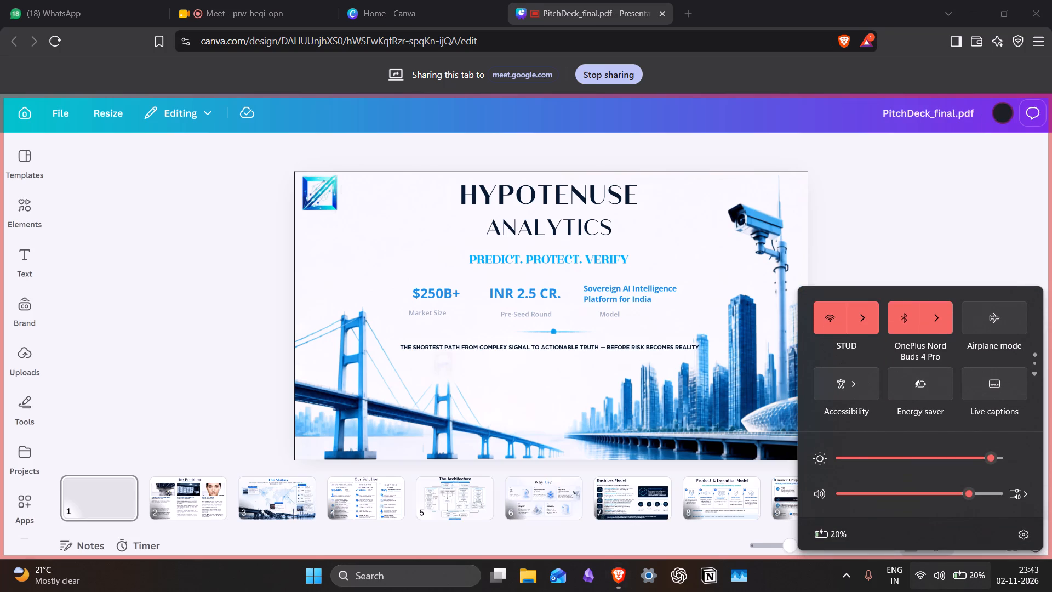
pyautogui.click(146, 377)
pyautogui.click(296, 497)
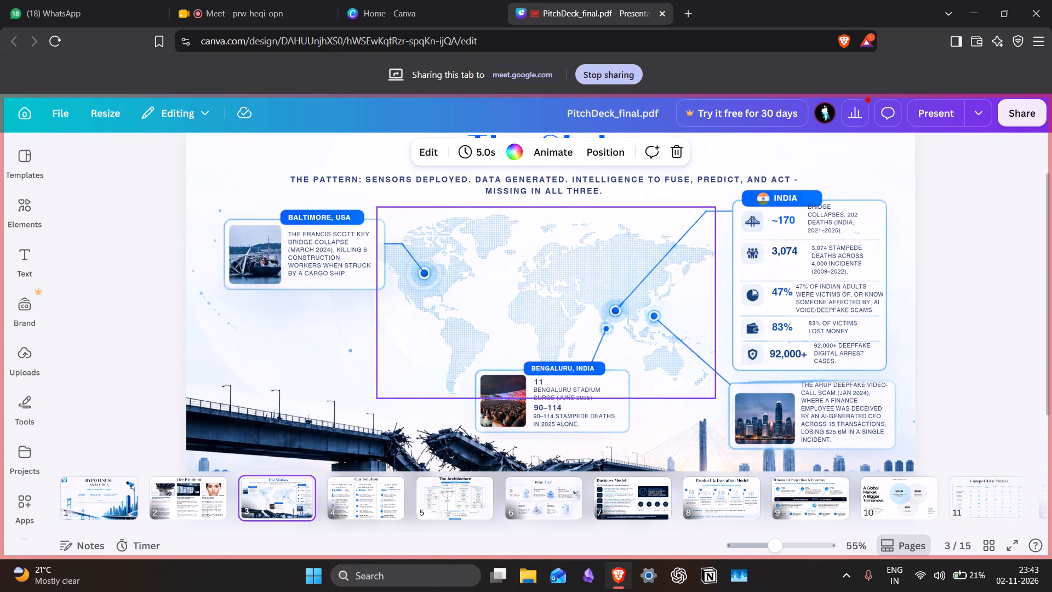
# Scale down the Arup deepfake video-call scam text on The Stakes slide to about font size 10.3 to fit its card.
pyautogui.click(832, 400)
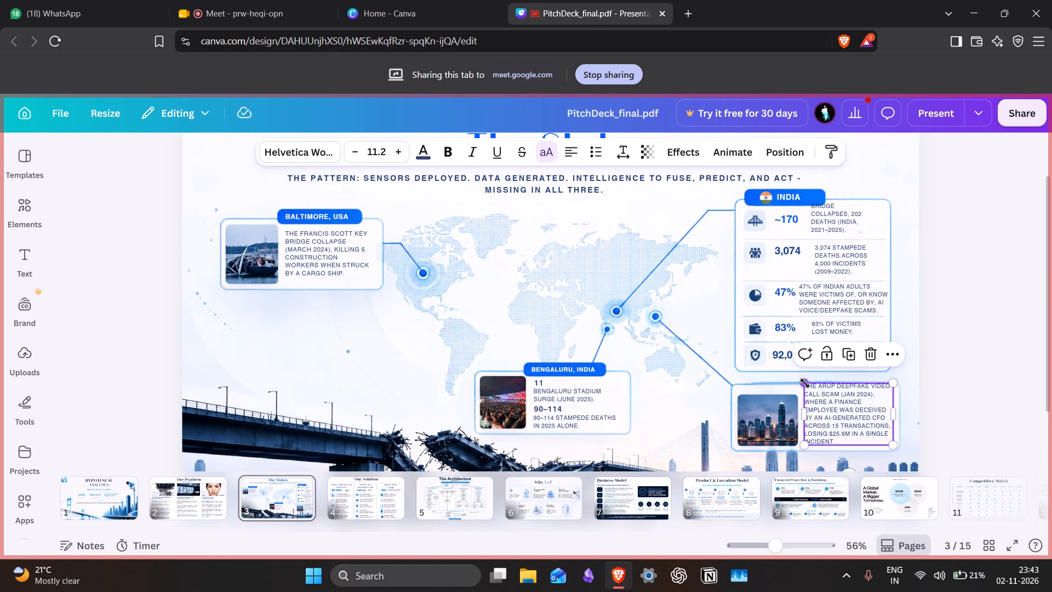
pyautogui.moveTo(804, 383); pyautogui.dragTo(811, 389)
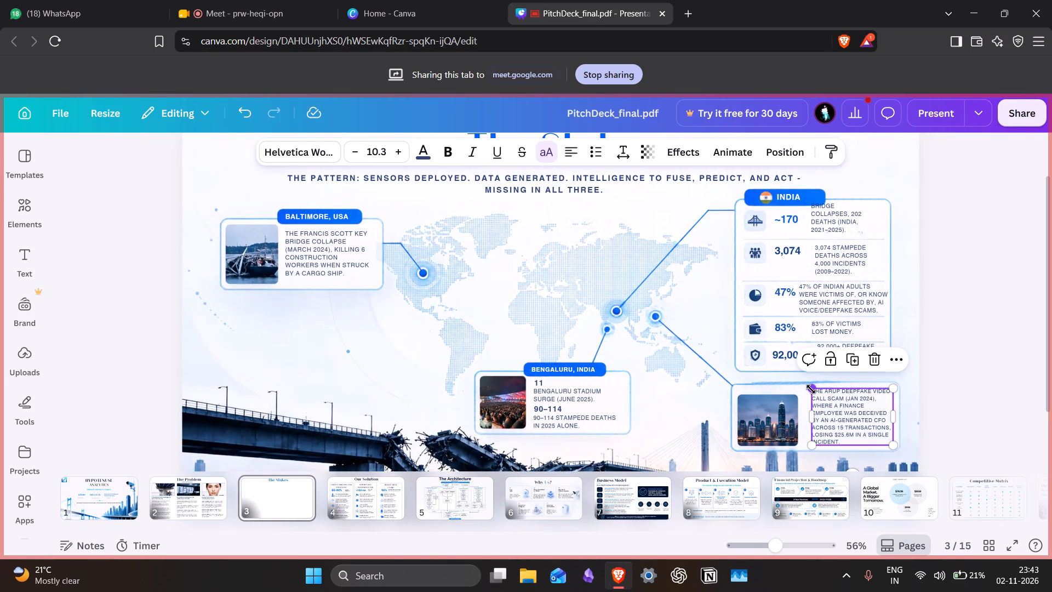
pyautogui.click(694, 379)
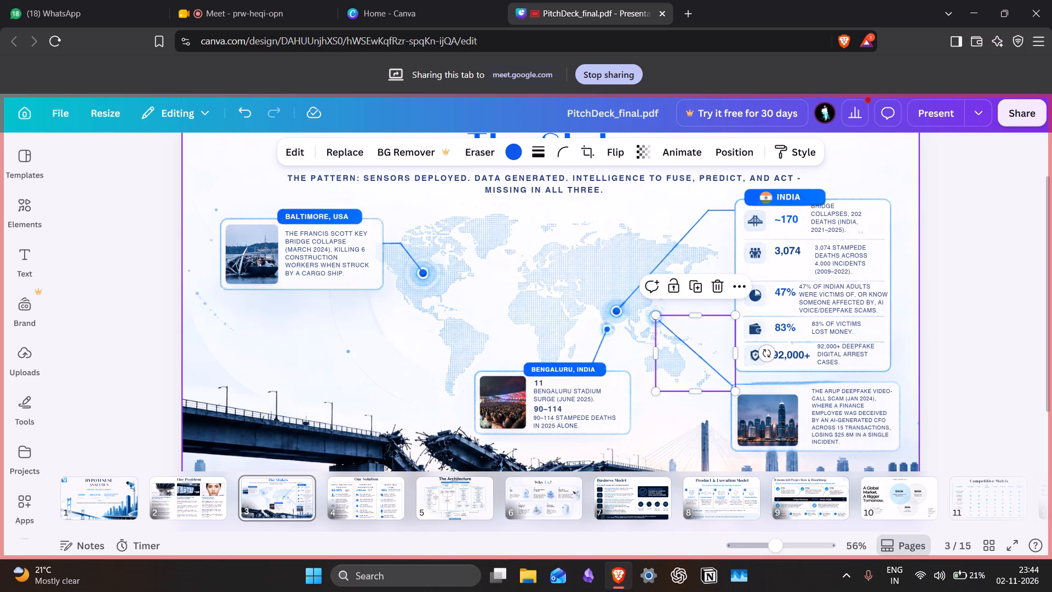
# Scale down the bridge collapses text beside ~170 in the India card to about font size 9.9.
pyautogui.click(833, 224)
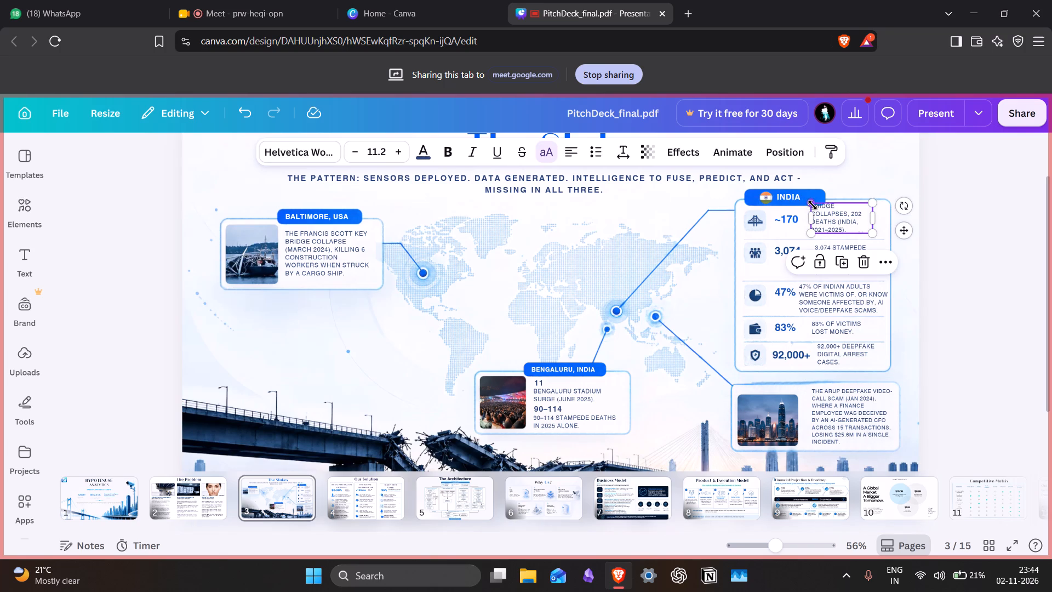
pyautogui.click(813, 205)
pyautogui.moveTo(813, 205); pyautogui.dragTo(821, 212)
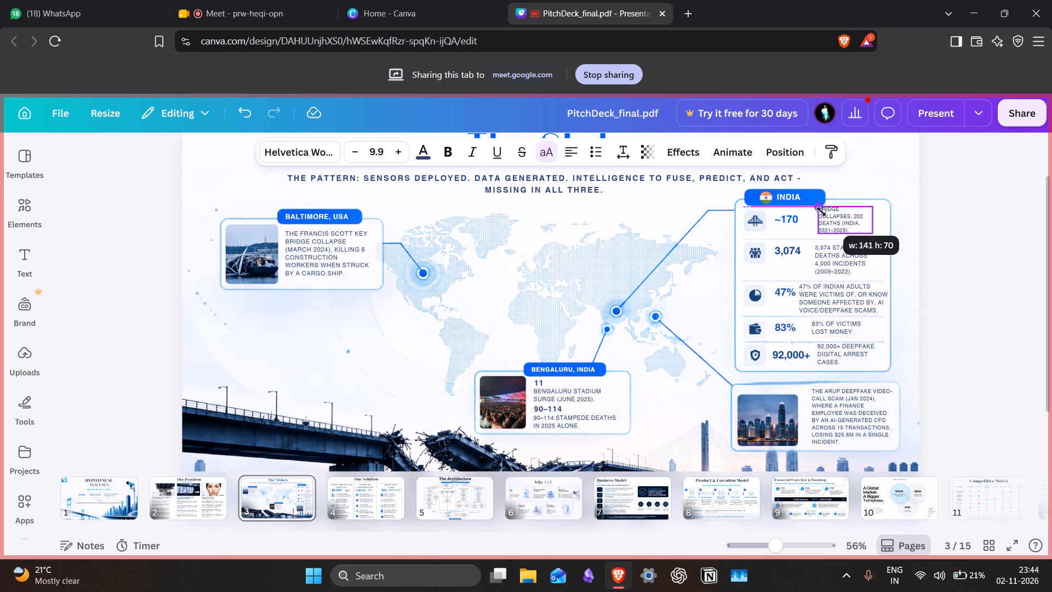
pyautogui.moveTo(821, 212); pyautogui.dragTo(821, 212)
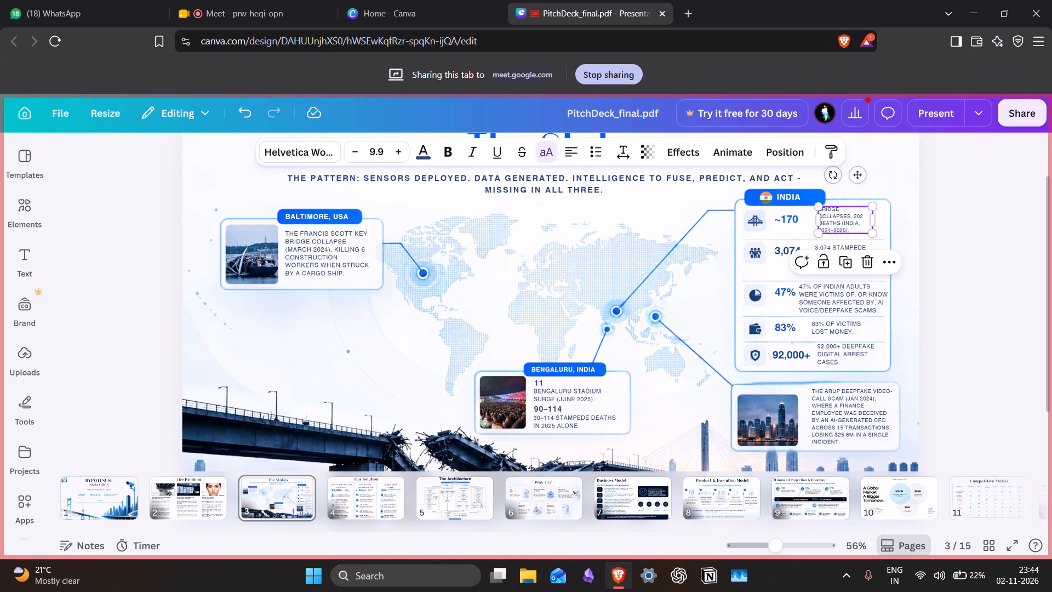
pyautogui.click(723, 293)
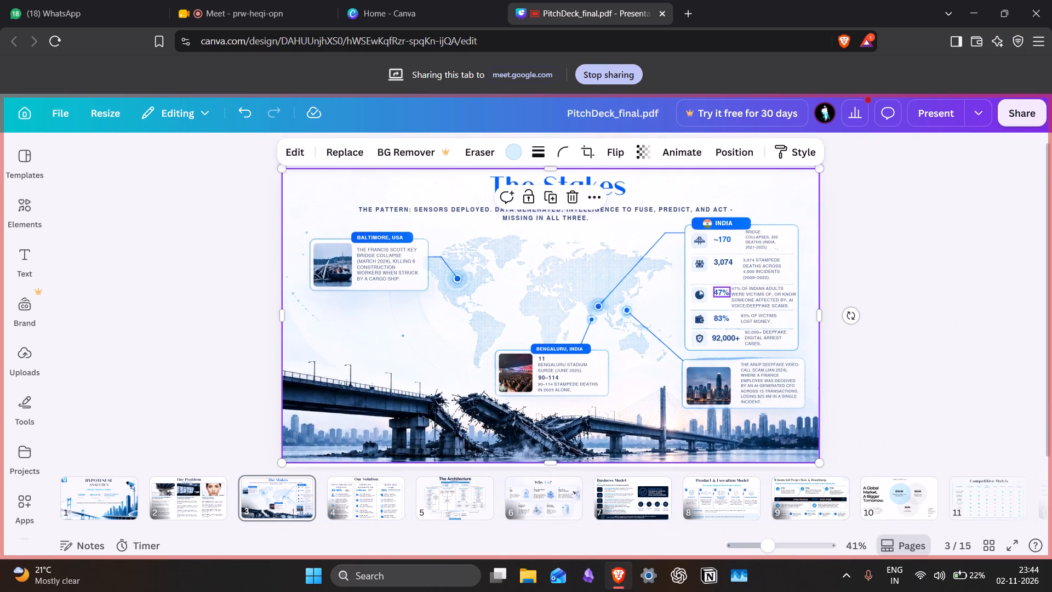
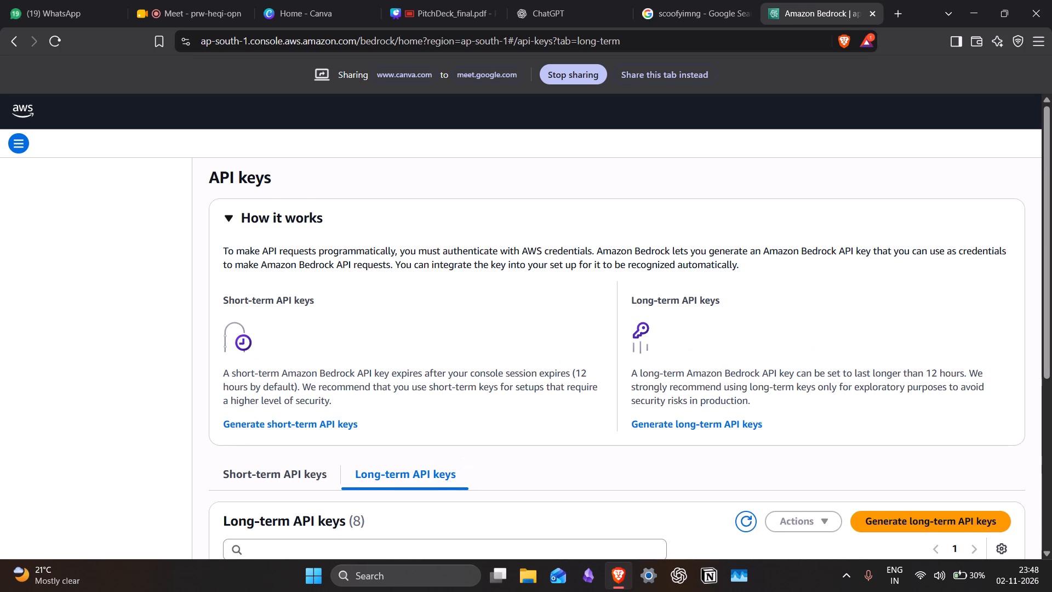
# Look through the long-term API keys list in Amazon Bedrock and go back to the AWS Console Home.
pyautogui.scroll(-6, 364, 265)
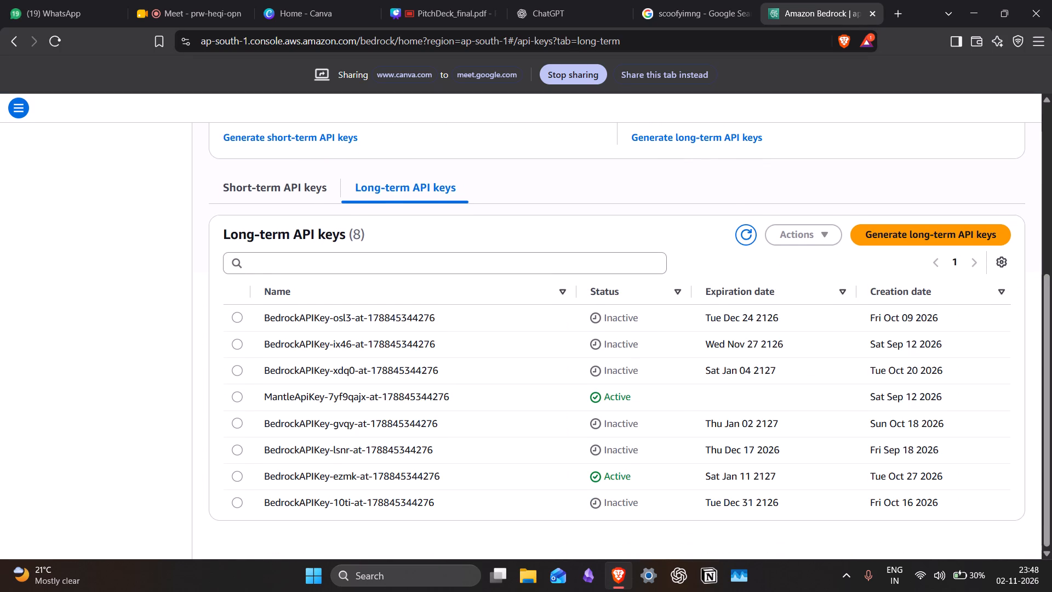
pyautogui.scroll(4, 364, 265)
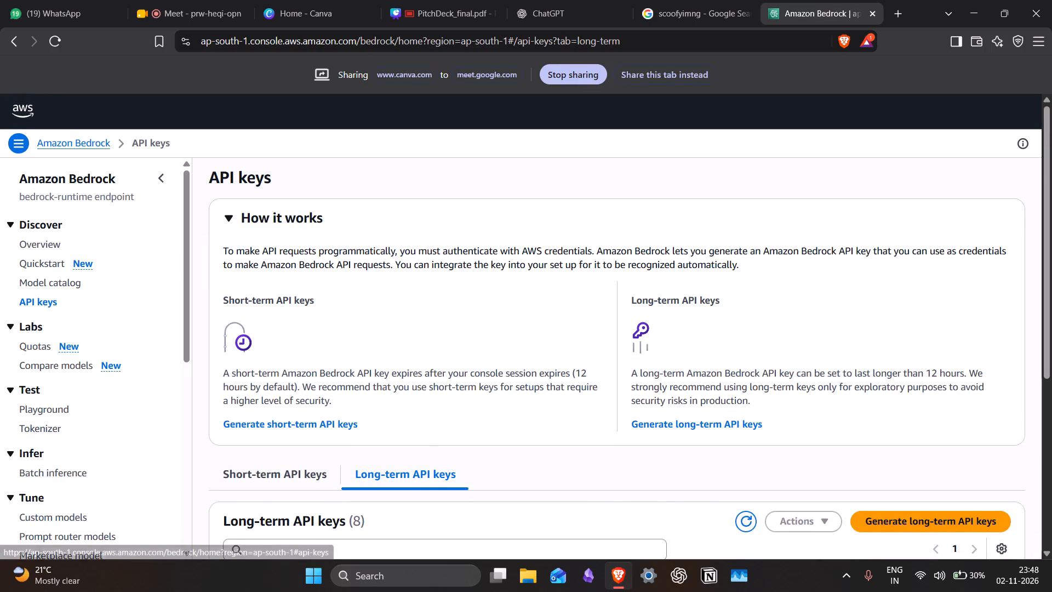
pyautogui.click(18, 135)
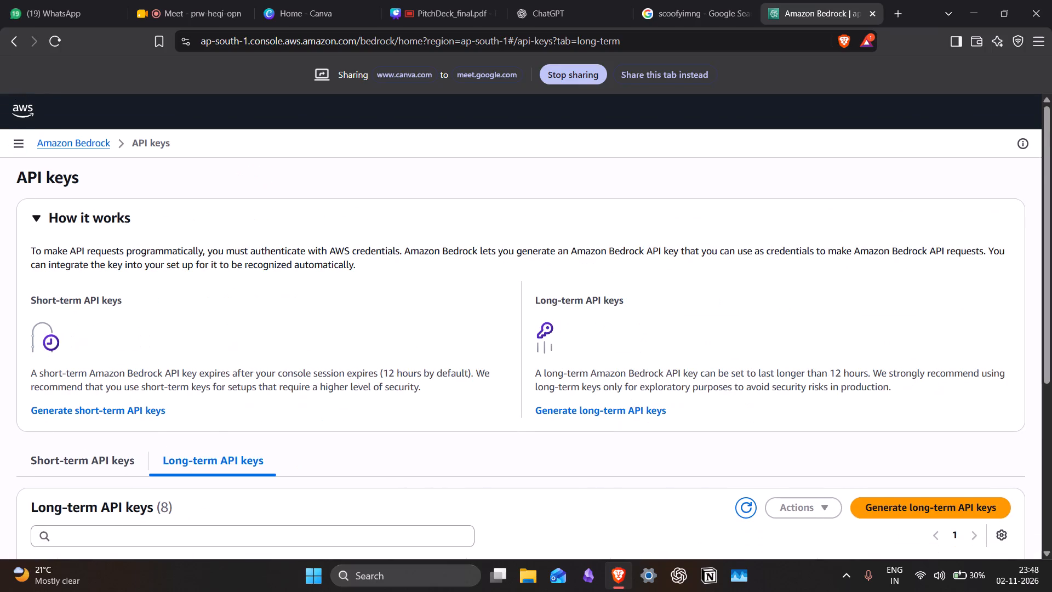
pyautogui.click(8, 139)
pyautogui.click(20, 105)
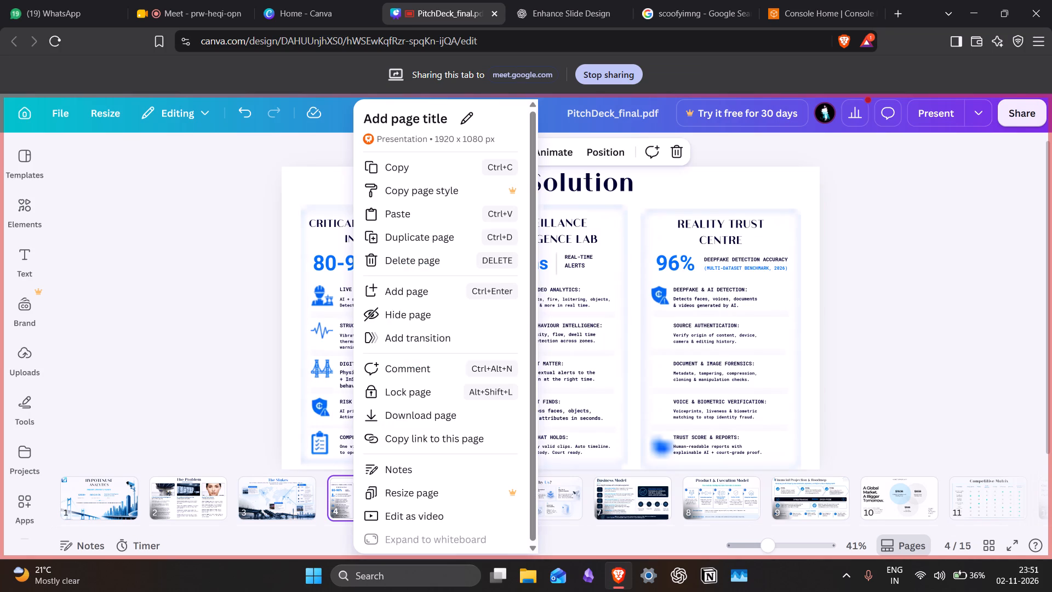
pyautogui.click(348, 493)
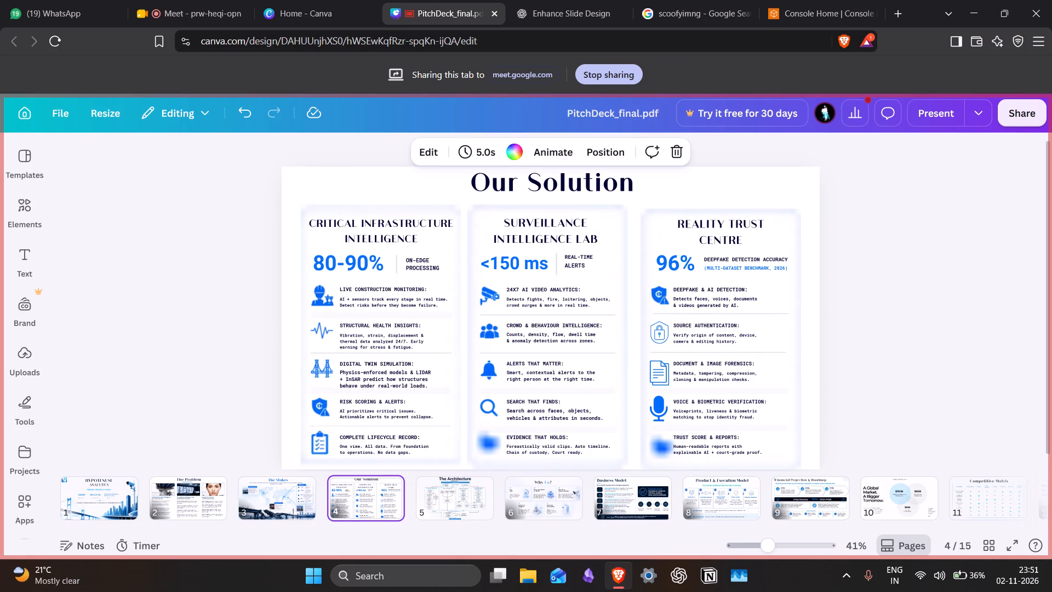
pyautogui.click(187, 391)
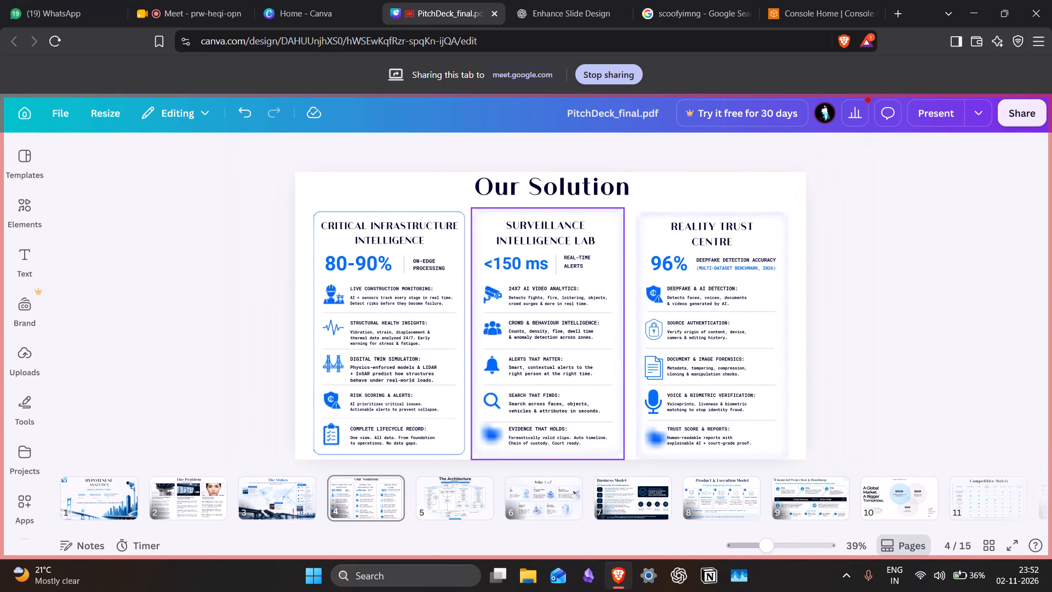
pyautogui.click(487, 428)
pyautogui.click(233, 367)
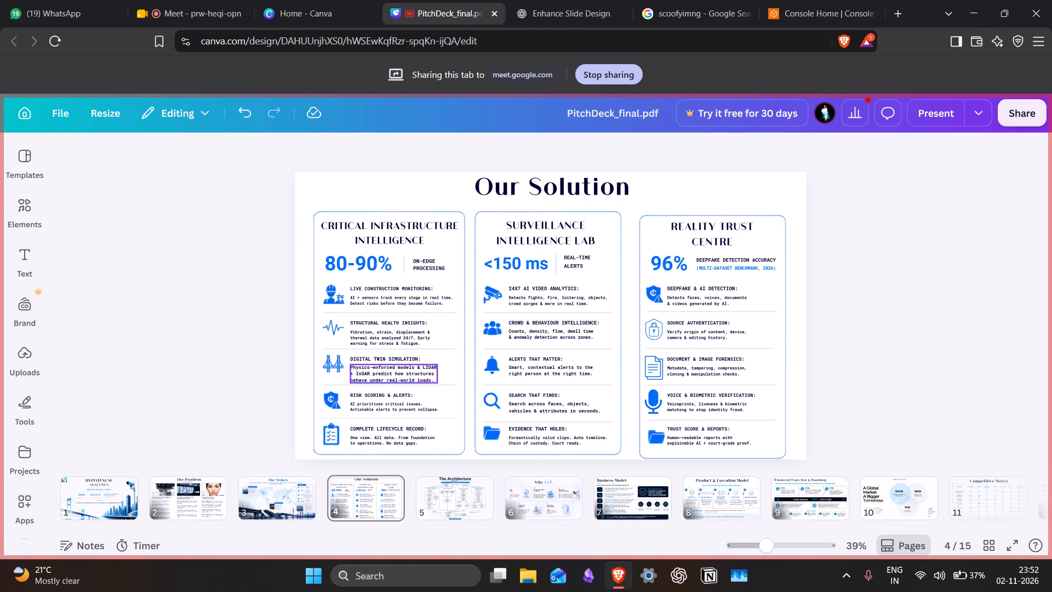
pyautogui.scroll(-1, 470, 355)
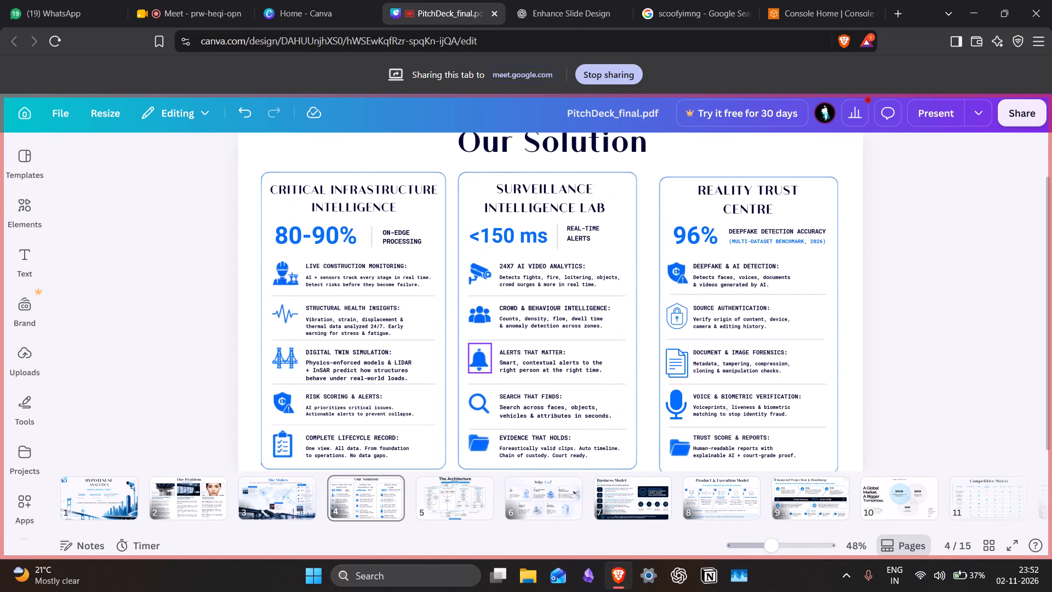
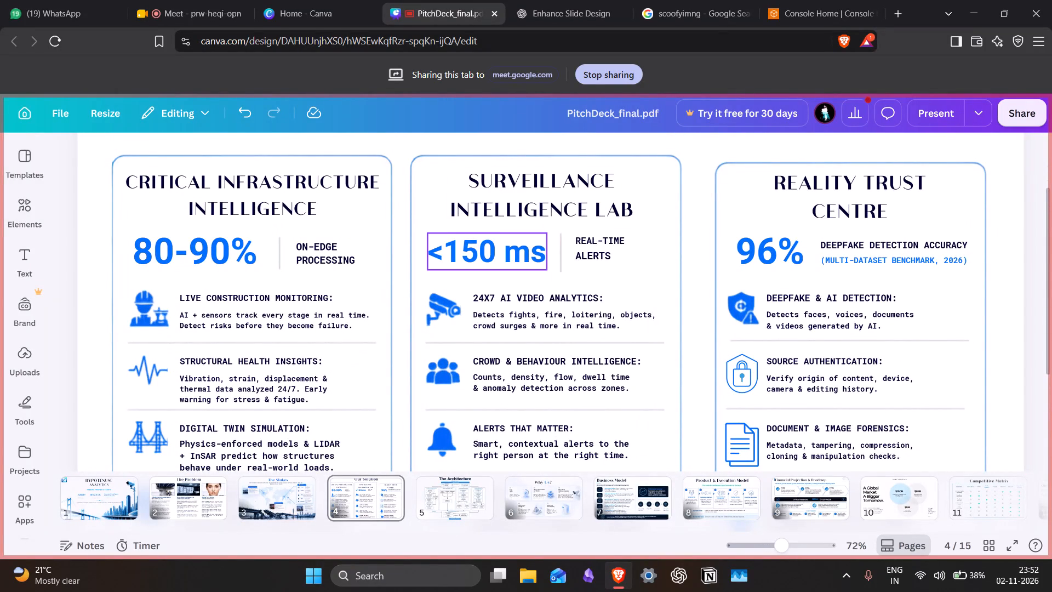
pyautogui.scroll(-1, 519, 282)
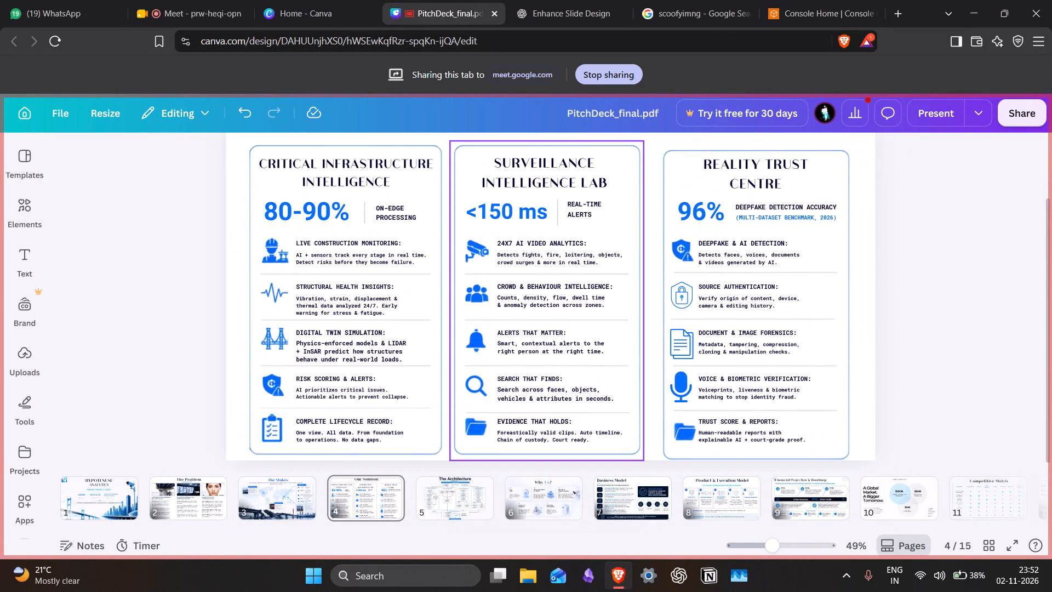
pyautogui.scroll(-1, 519, 282)
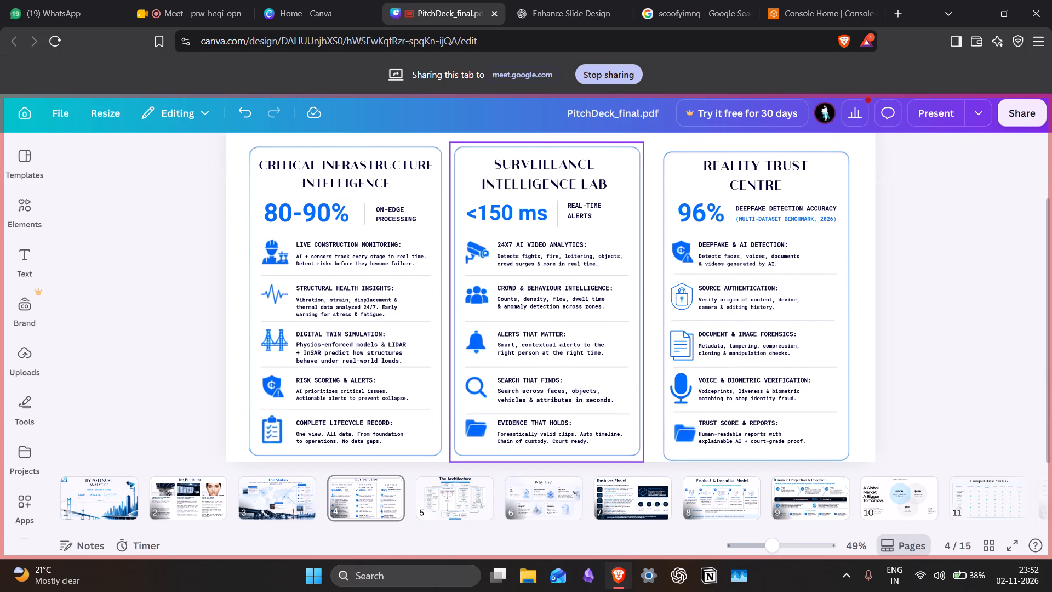
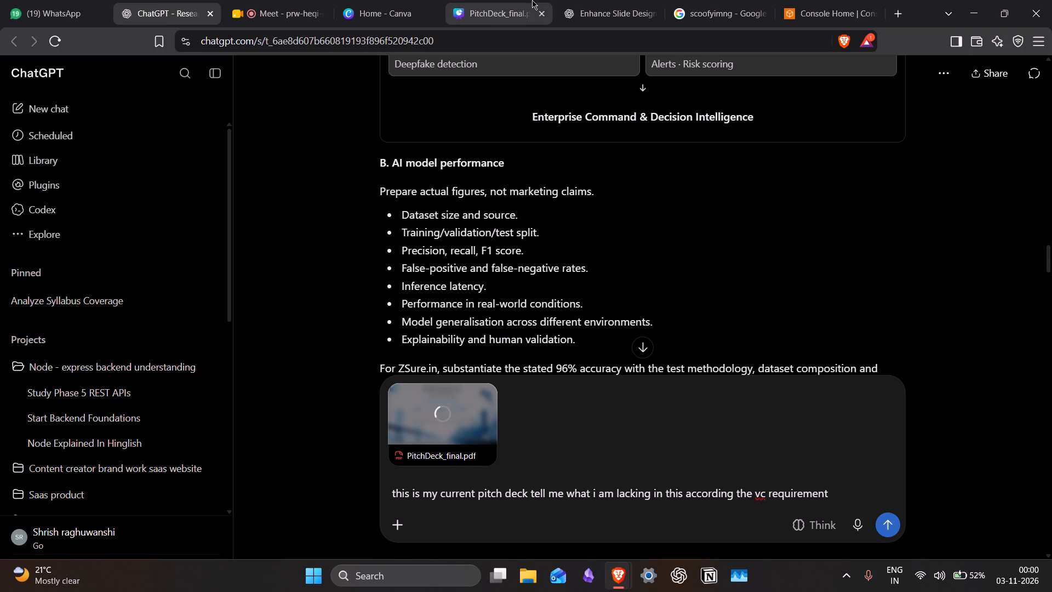
# Switch to the PitchDeck_final.pdf design in Canva and examine the Our Team slide on page 13 up close.
pyautogui.click(496, 0)
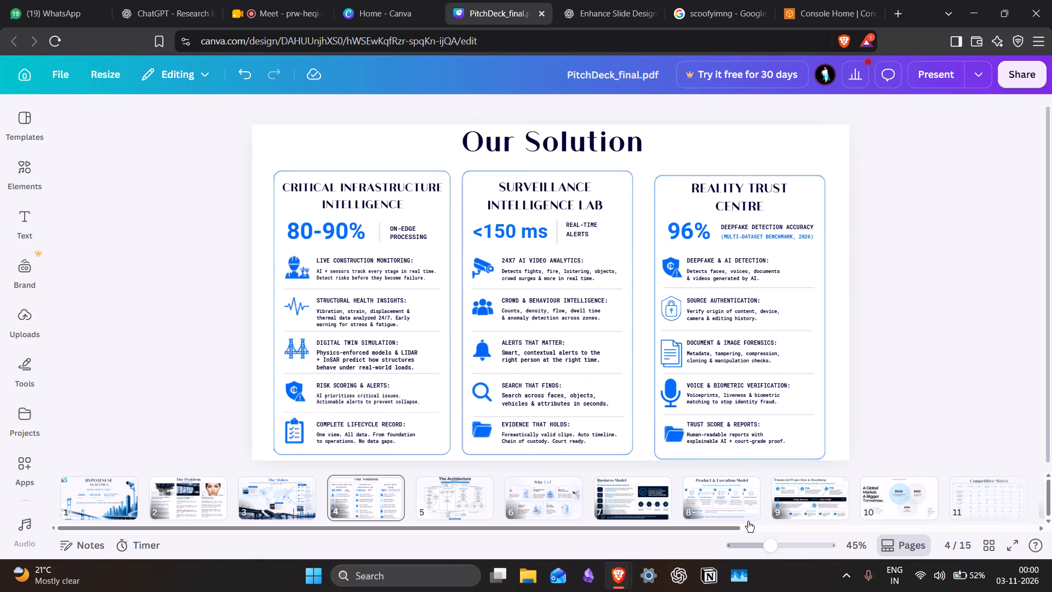
pyautogui.hscroll(-4, 748, 521)
pyautogui.click(891, 488)
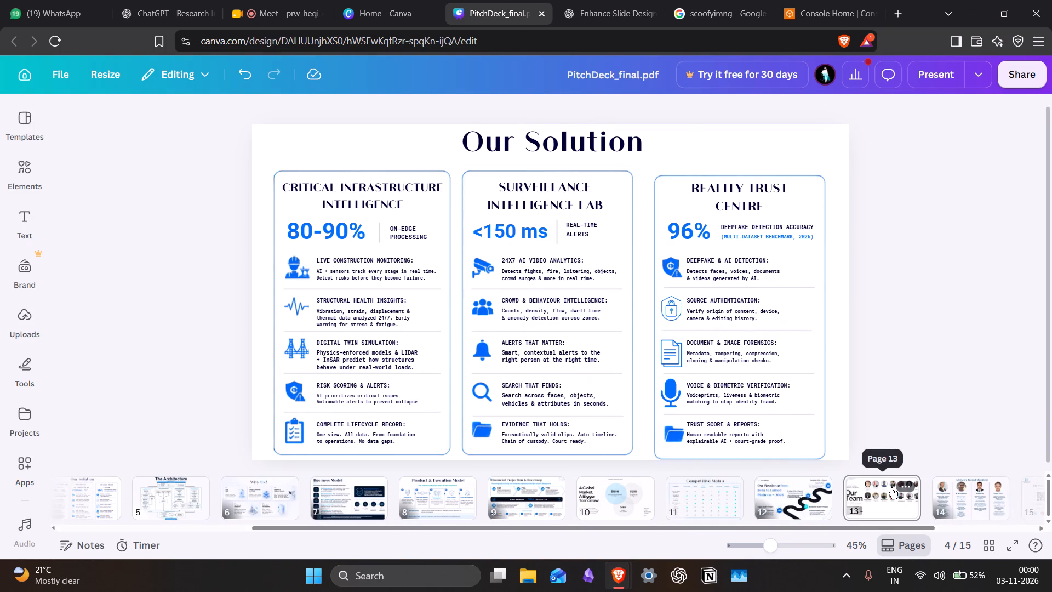
pyautogui.click(891, 488)
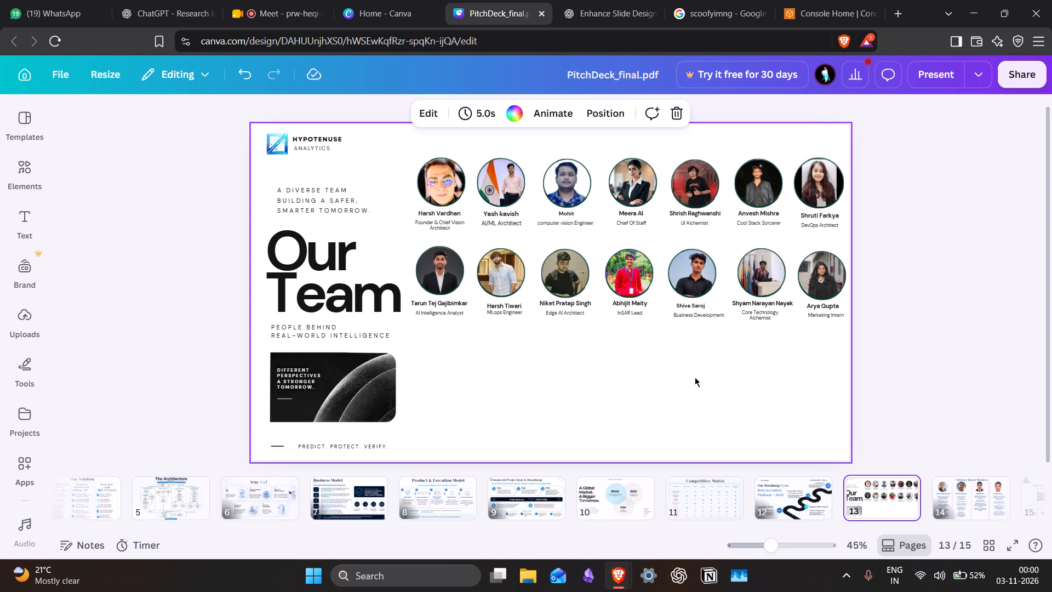
pyautogui.scroll(1, 610, 277)
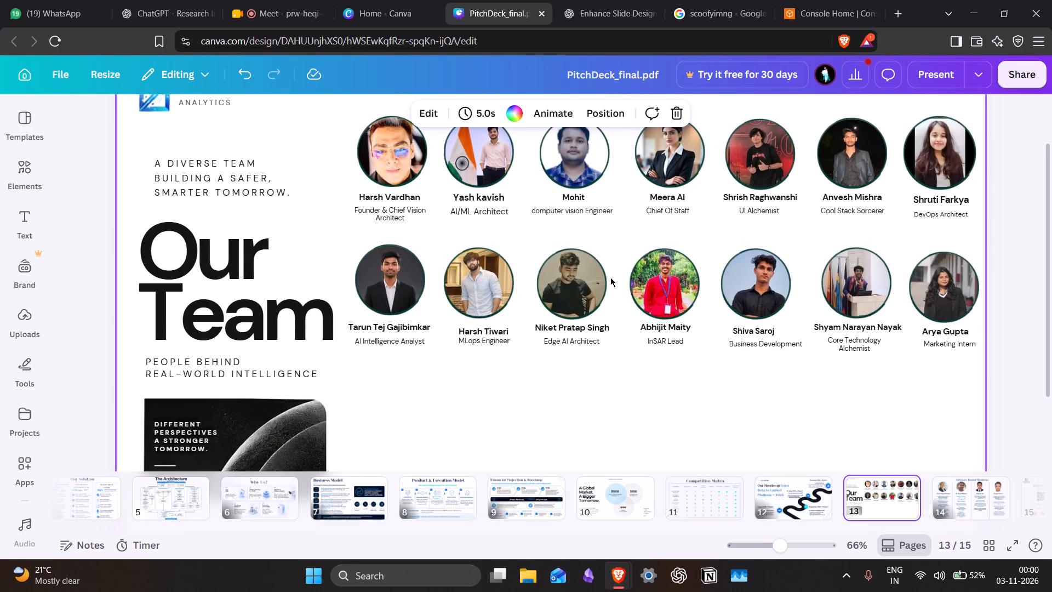
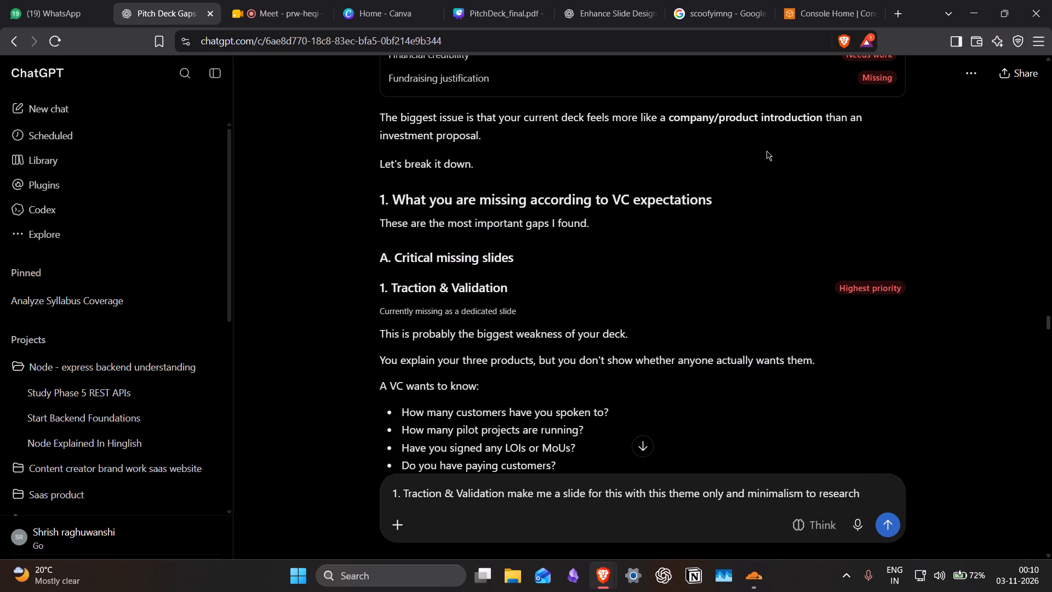
# Search Google Images in a new tab for "traction and validation slide".
pyautogui.click(900, 18)
pyautogui.write('traction and c')
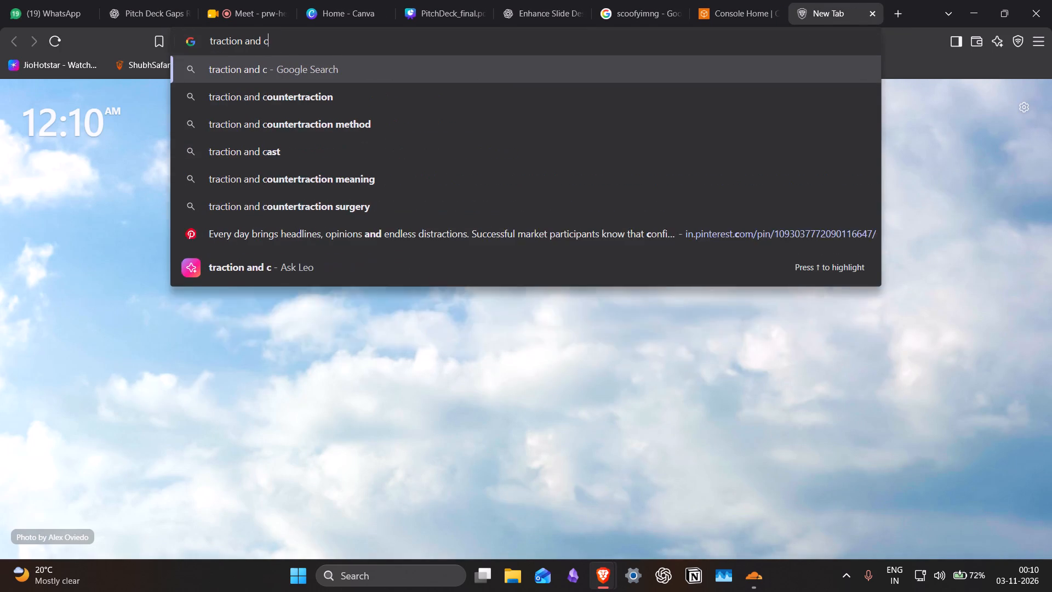
pyautogui.press('BackSpace')
pyautogui.write('vaal')
pyautogui.press('BackSpace')
pyautogui.press('BackSpace')
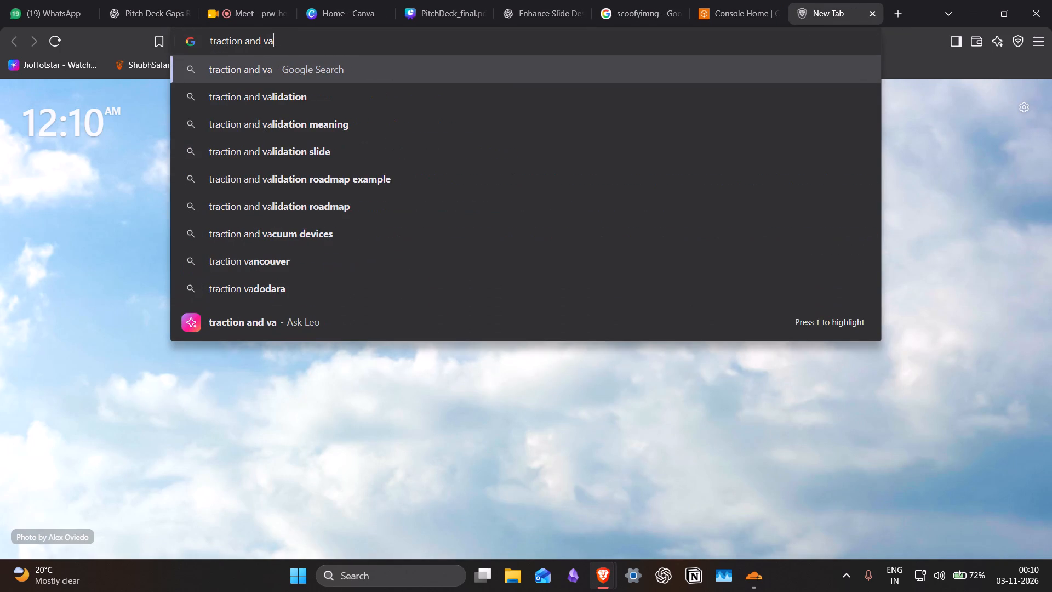
pyautogui.press('BackSpace')
pyautogui.write('alidation slide')
pyautogui.press('Return')
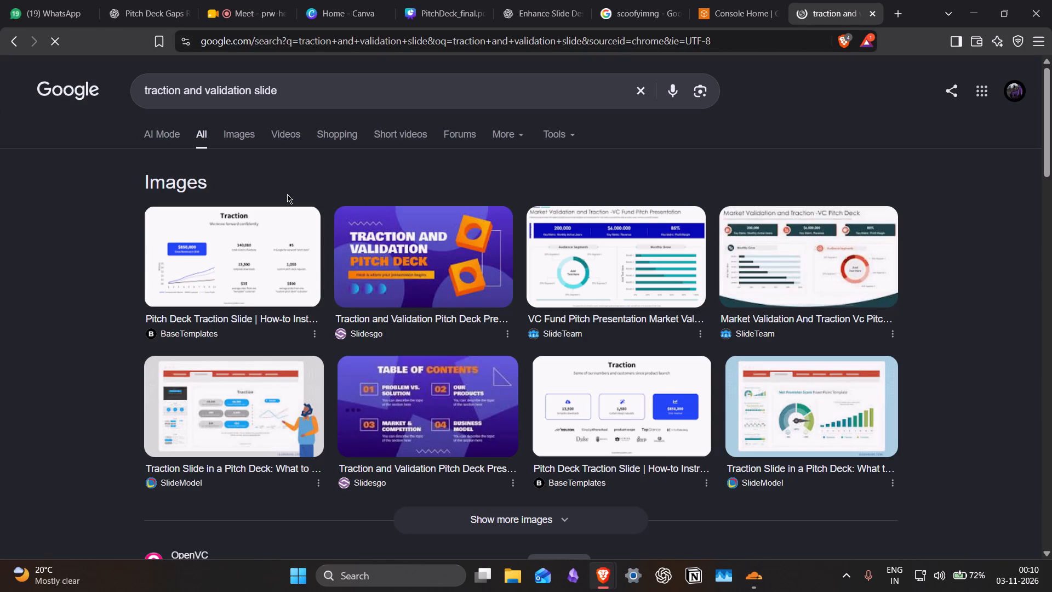
pyautogui.click(235, 136)
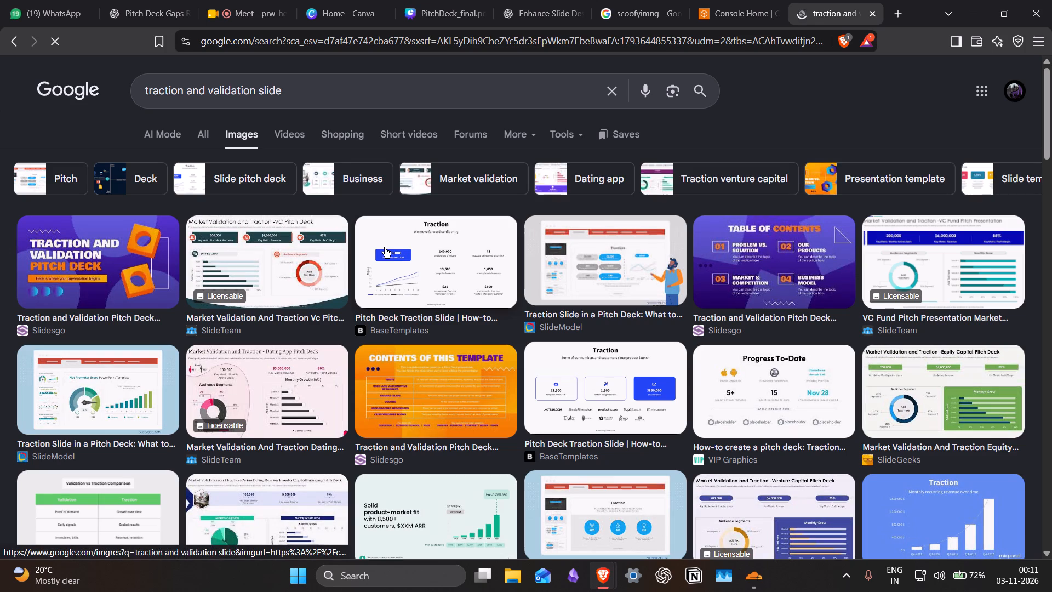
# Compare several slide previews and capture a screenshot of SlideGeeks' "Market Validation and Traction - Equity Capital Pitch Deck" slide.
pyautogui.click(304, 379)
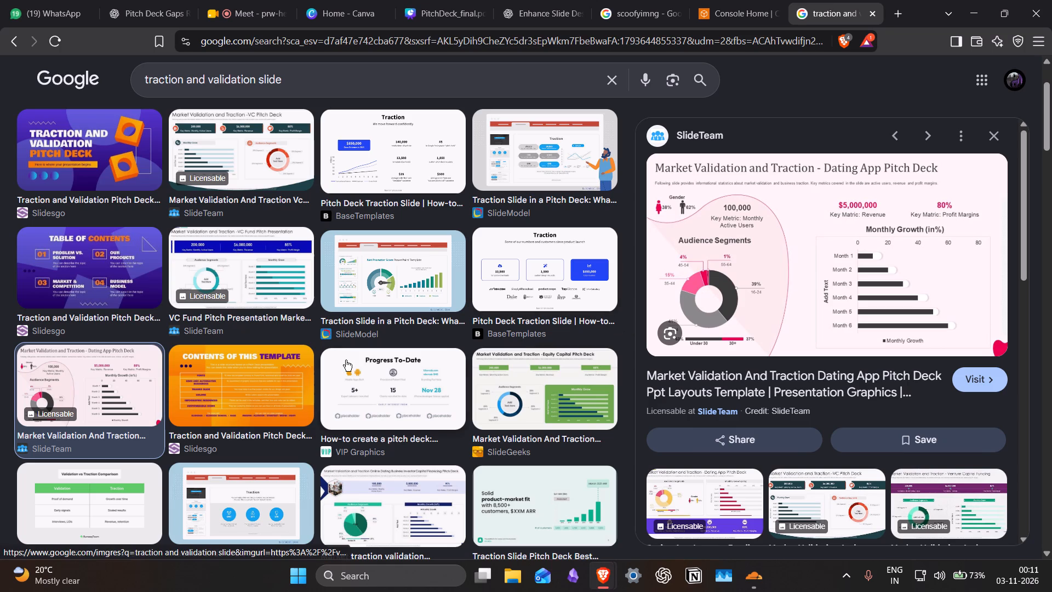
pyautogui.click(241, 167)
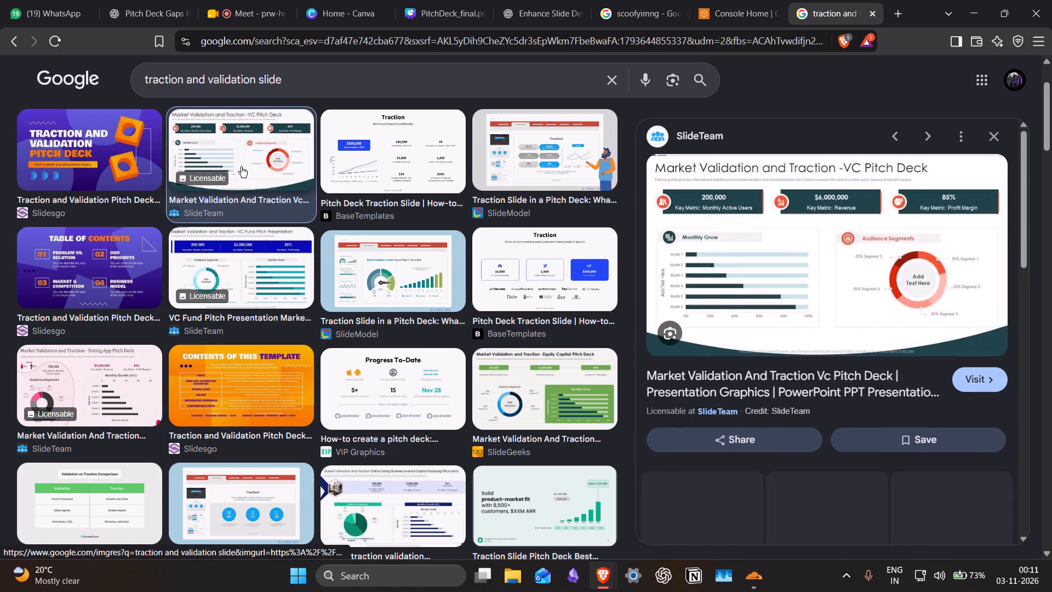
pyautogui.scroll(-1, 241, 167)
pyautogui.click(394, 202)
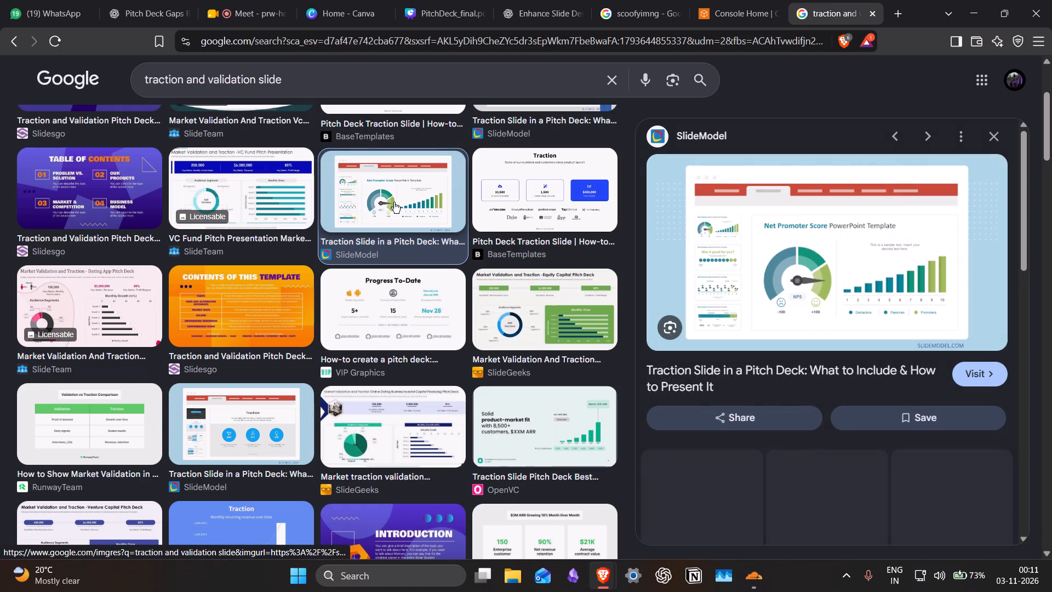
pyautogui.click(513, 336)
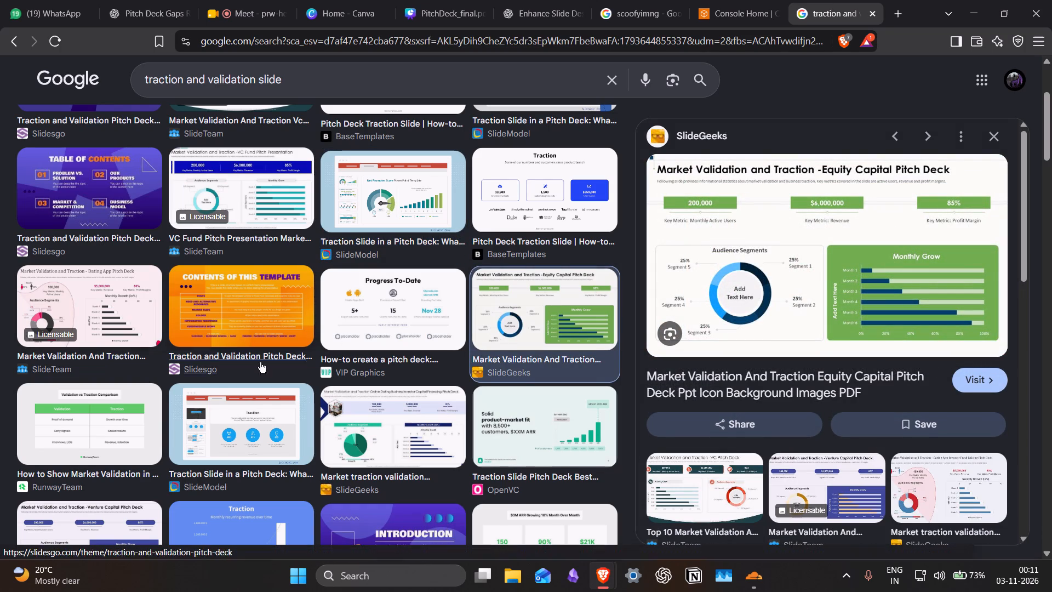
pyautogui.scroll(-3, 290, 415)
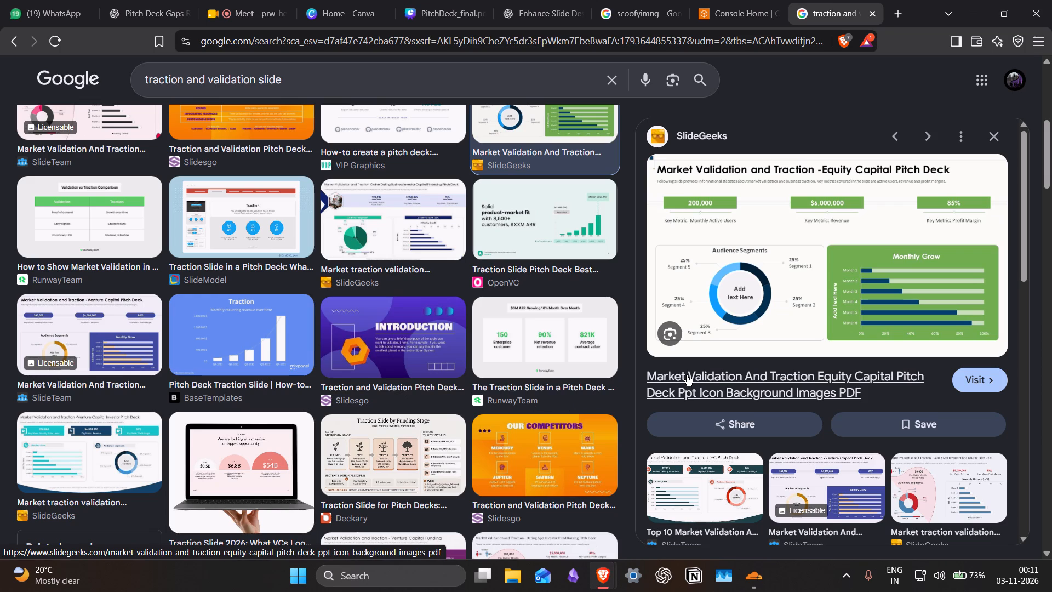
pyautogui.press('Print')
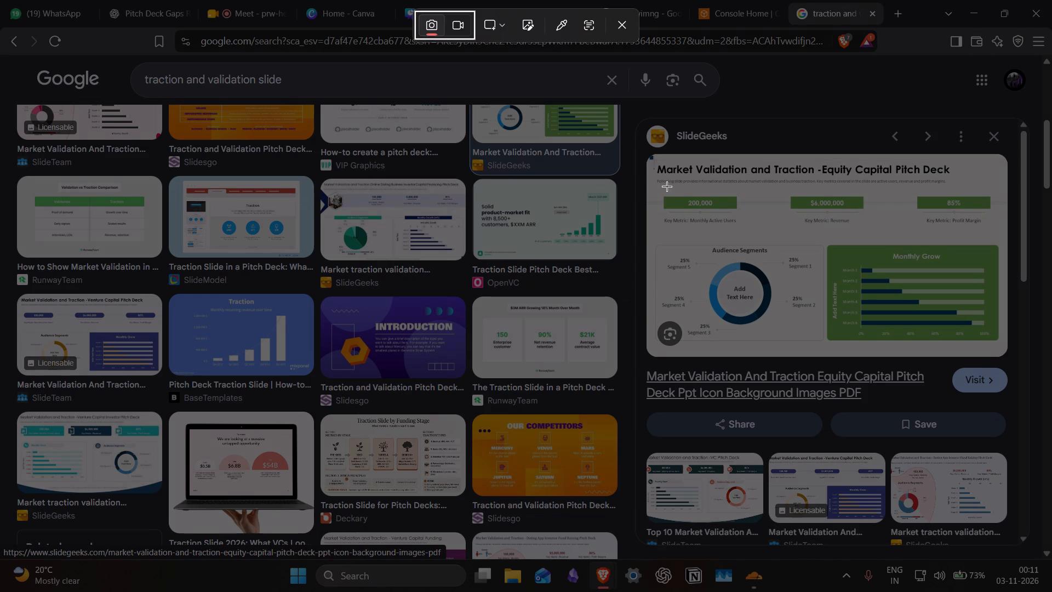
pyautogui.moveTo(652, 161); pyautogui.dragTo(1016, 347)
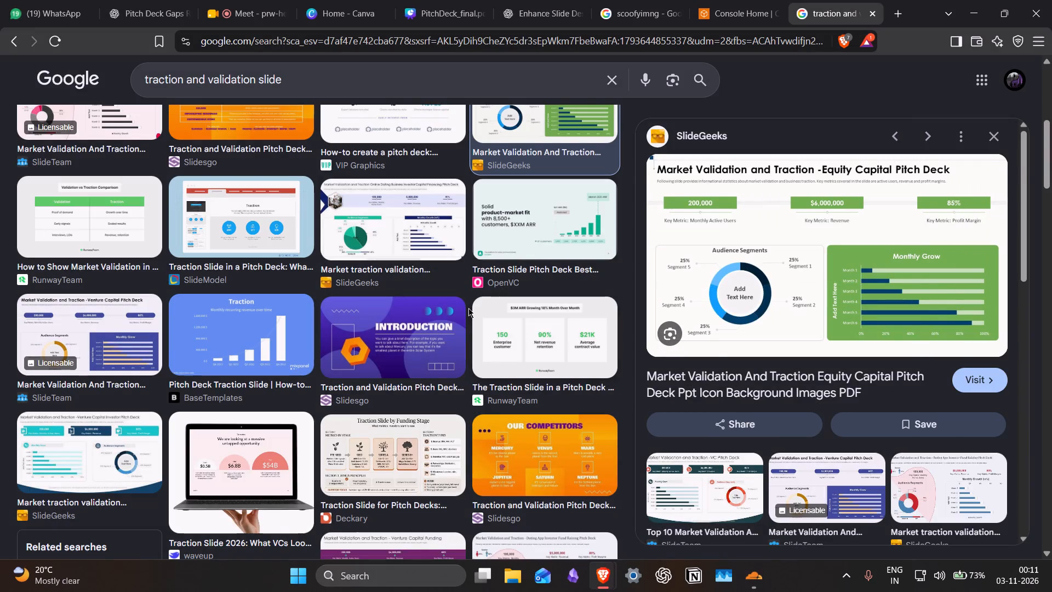
pyautogui.scroll(7, 468, 308)
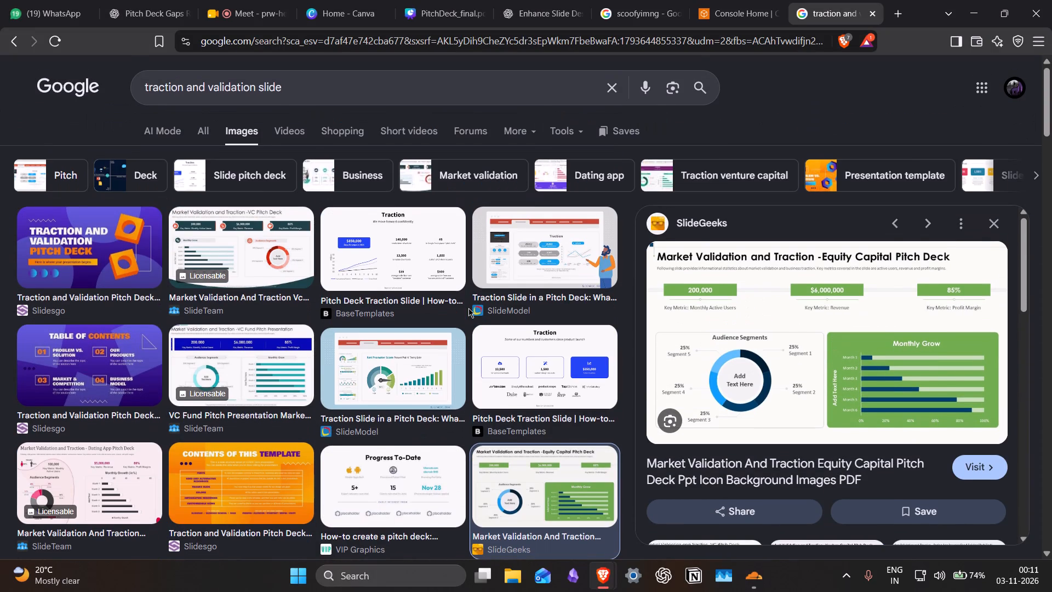
pyautogui.click(380, 232)
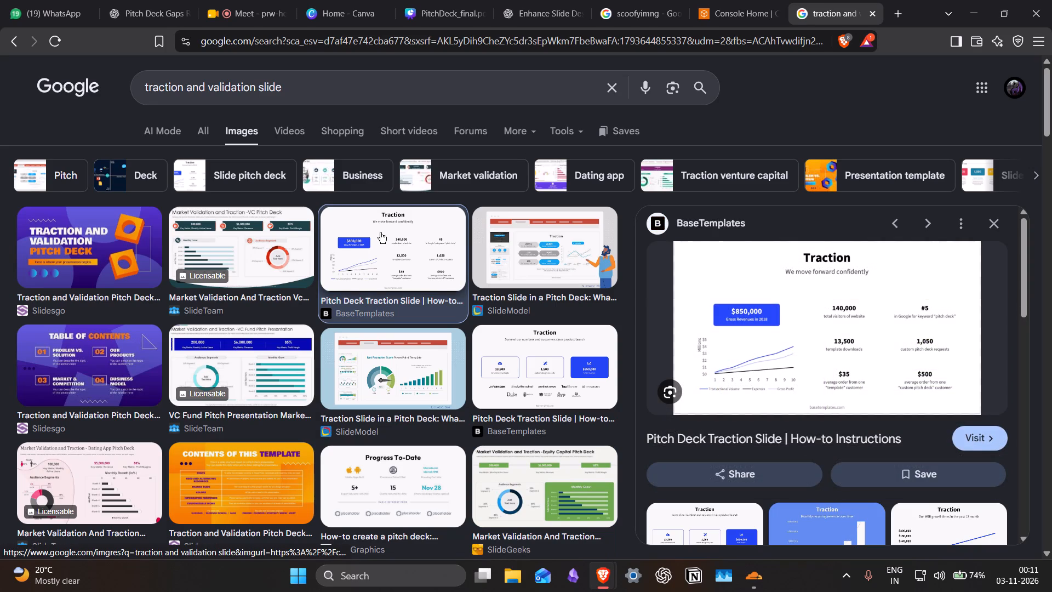
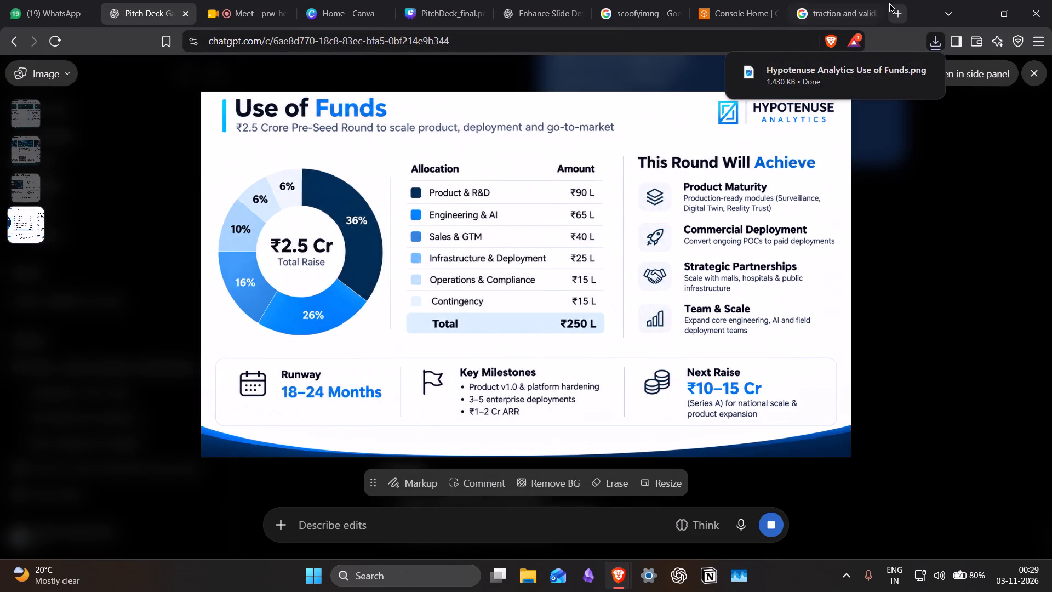
# In a new Canva tab, upload the "Hypotenuse Analytics Use of Funds" image to Magic Layers and open the converted design in the editor.
pyautogui.click(891, 4)
pyautogui.write('ca')
pyautogui.press('Return')
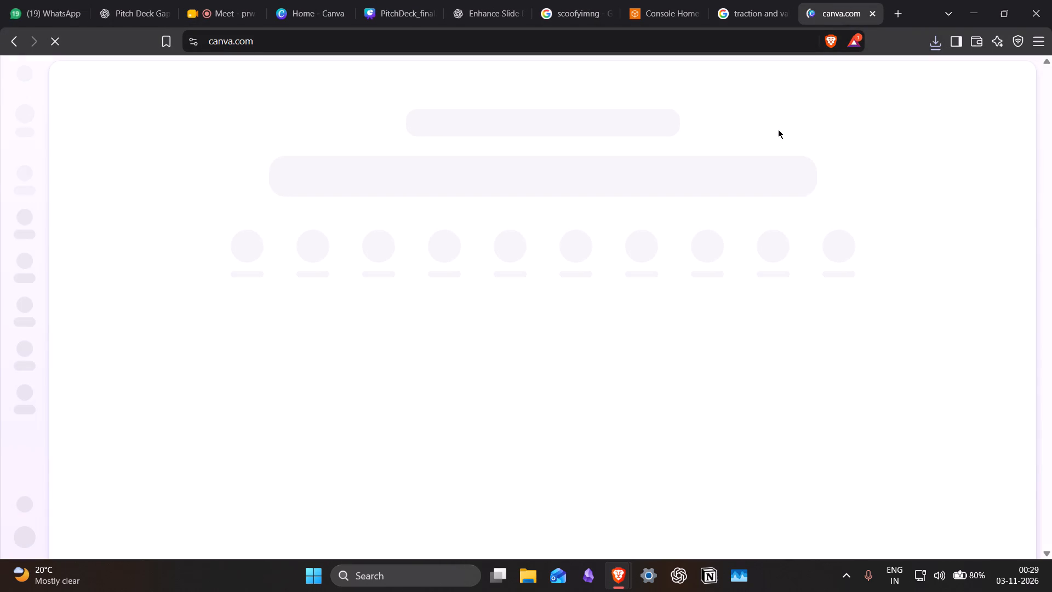
pyautogui.click(731, 299)
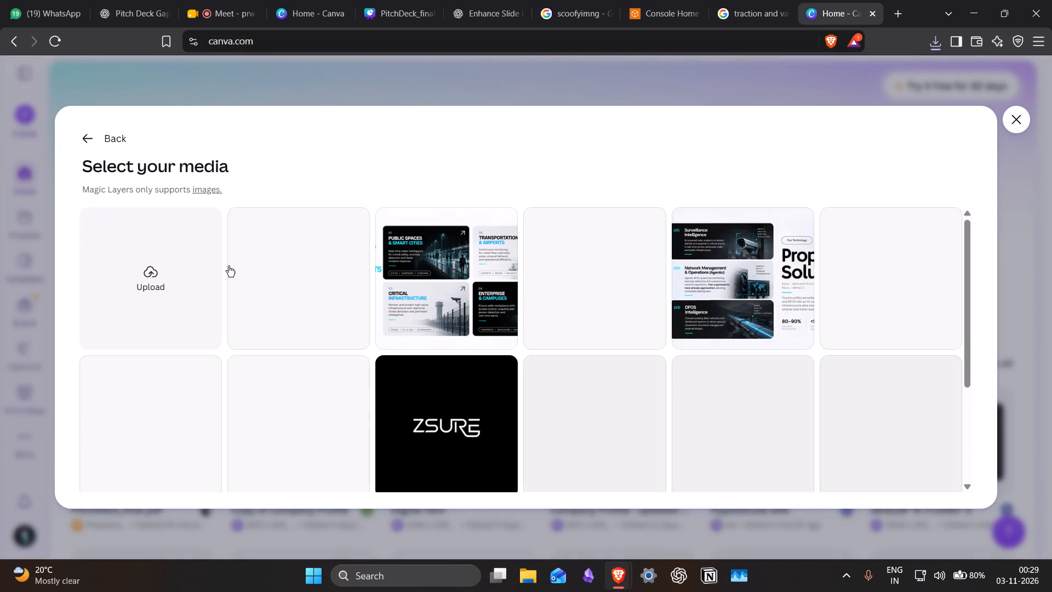
pyautogui.click(208, 276)
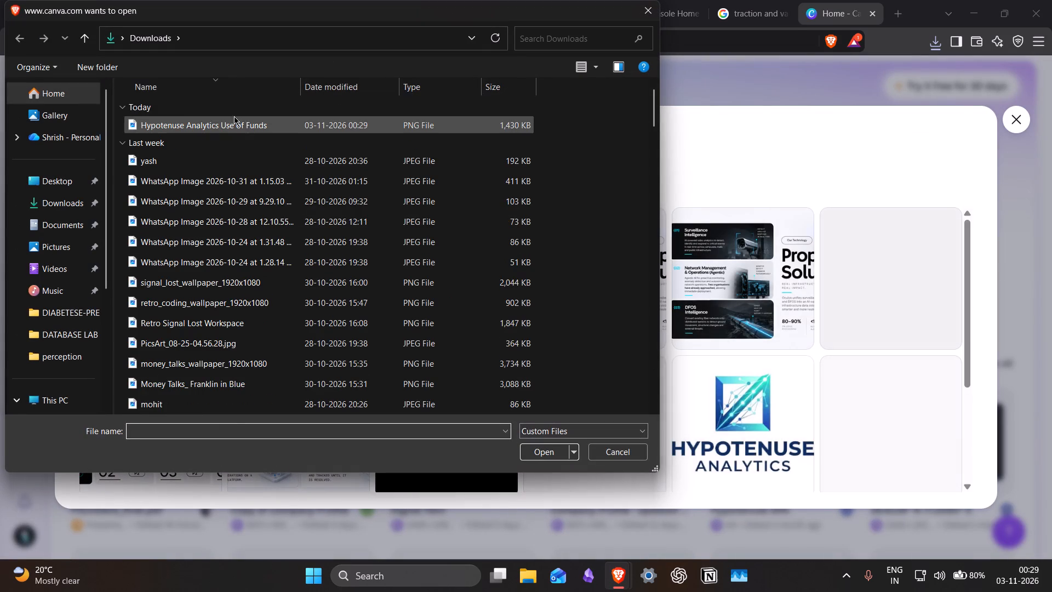
pyautogui.click(242, 127)
pyautogui.click(551, 451)
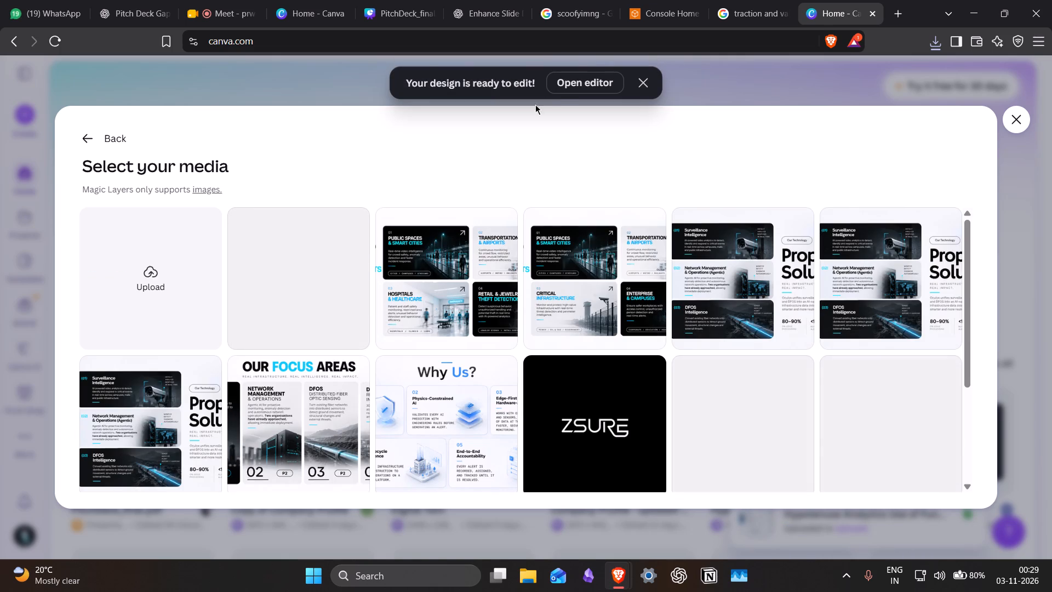
pyautogui.click(565, 87)
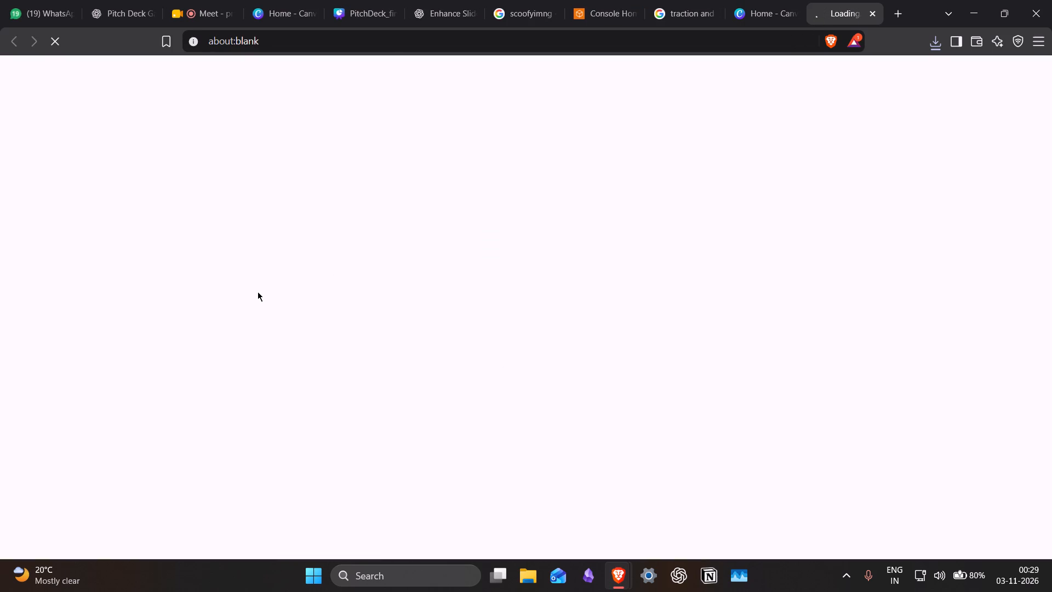
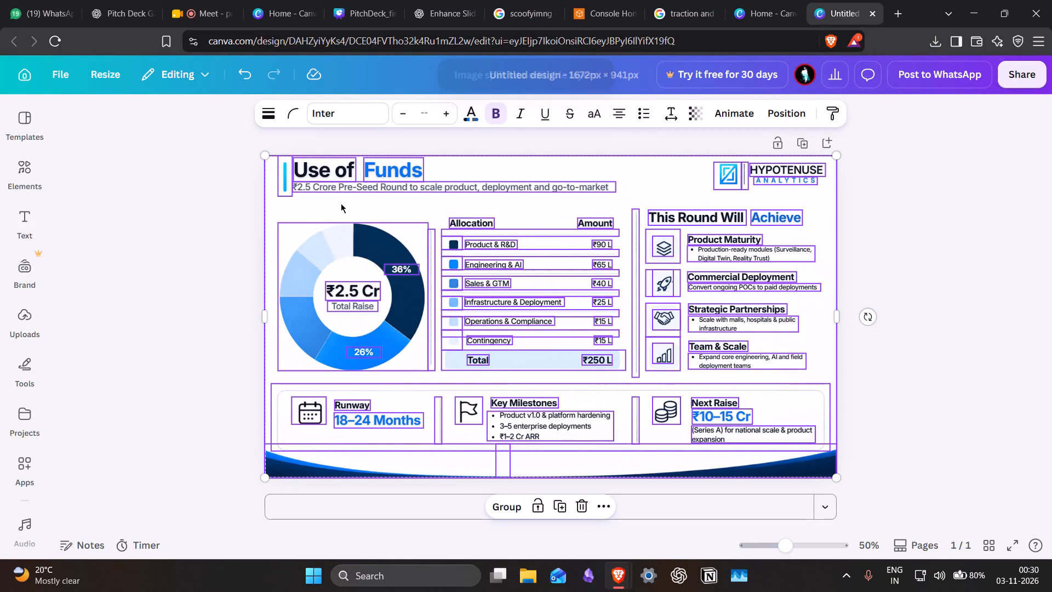
# Copy the entire converted Use of Funds design onto a new last page of PitchDeck_final.pdf and enlarge it to fill the page.
pyautogui.hotkey('ctrl', 'a')
pyautogui.hotkey('ctrl', 'c')
pyautogui.click(382, 0)
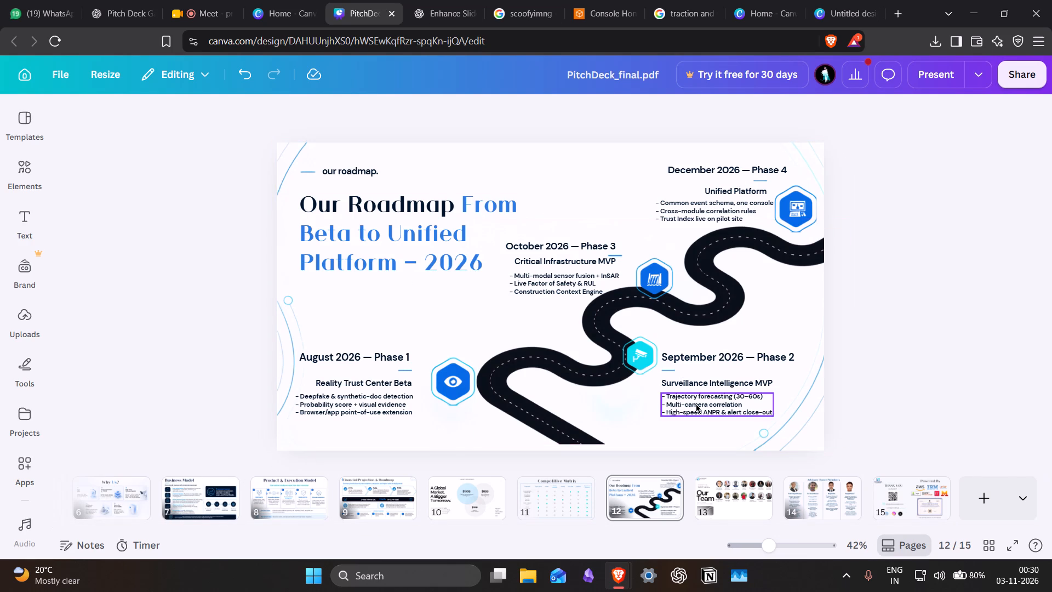
pyautogui.click(976, 482)
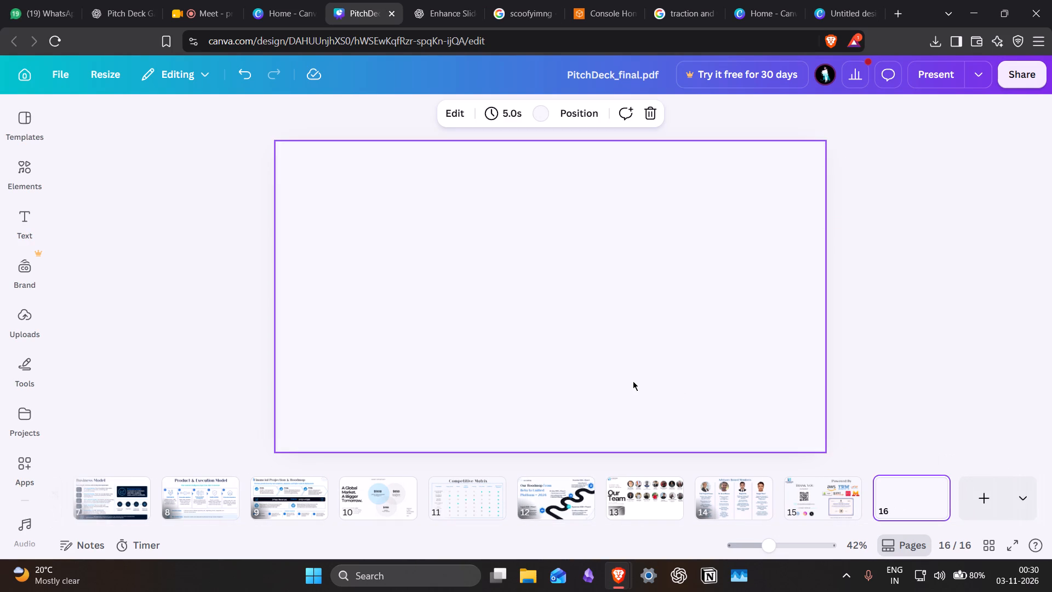
pyautogui.hotkey('ctrl', 'v')
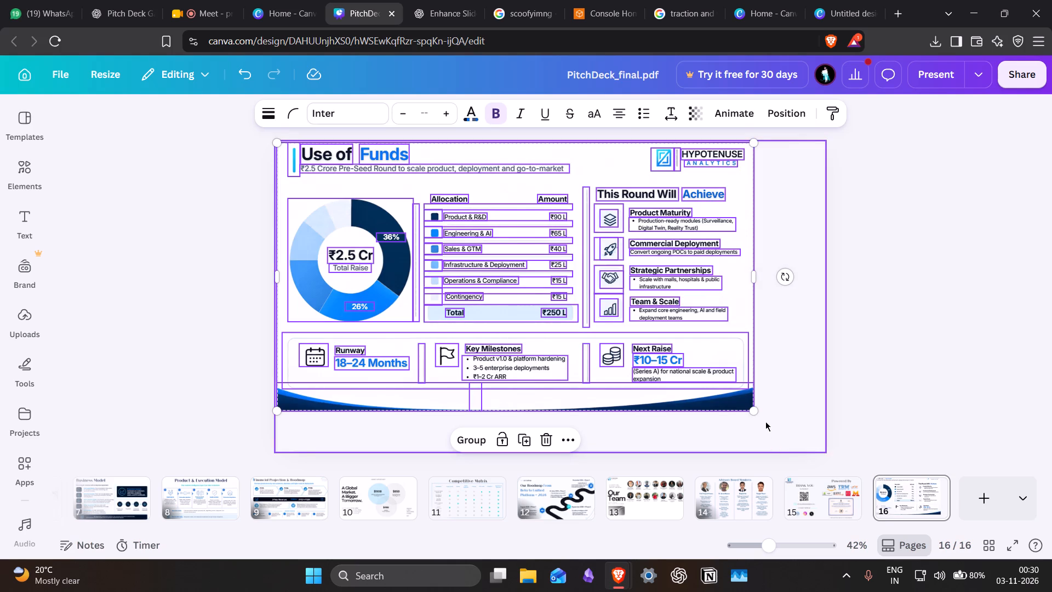
pyautogui.moveTo(756, 412); pyautogui.dragTo(828, 441)
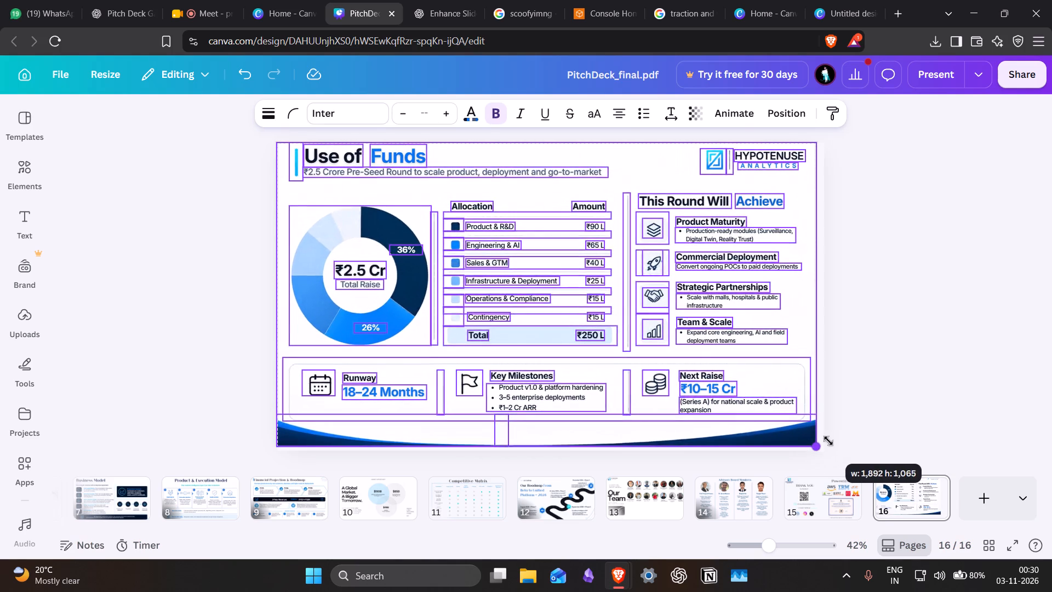
pyautogui.moveTo(828, 441); pyautogui.dragTo(840, 443)
pyautogui.click(890, 400)
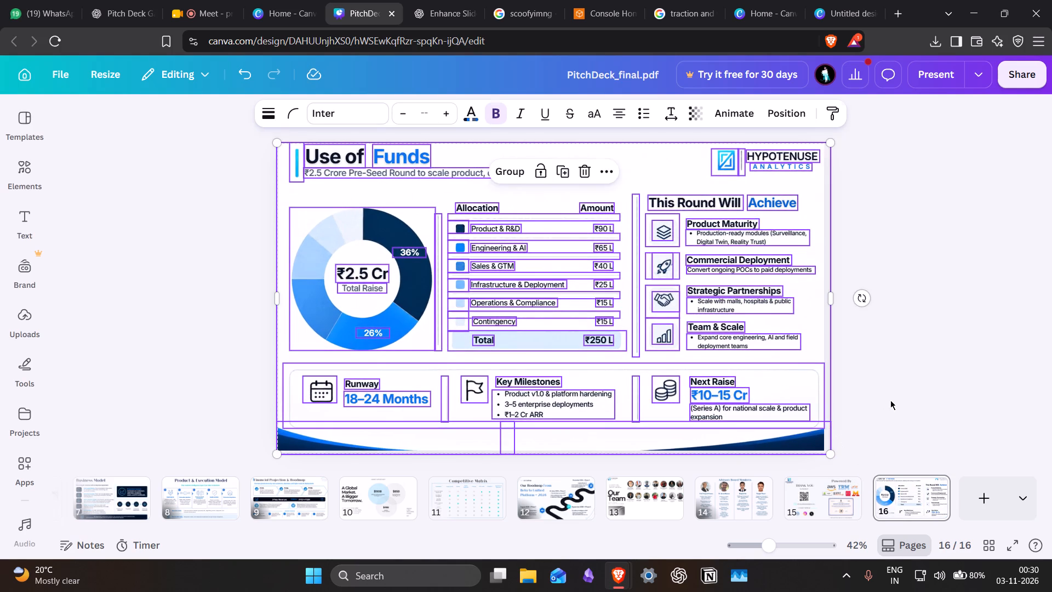
# Change the Runway value on the Use of Funds slide to 10–12 Months.
pyautogui.doubleClick(378, 401)
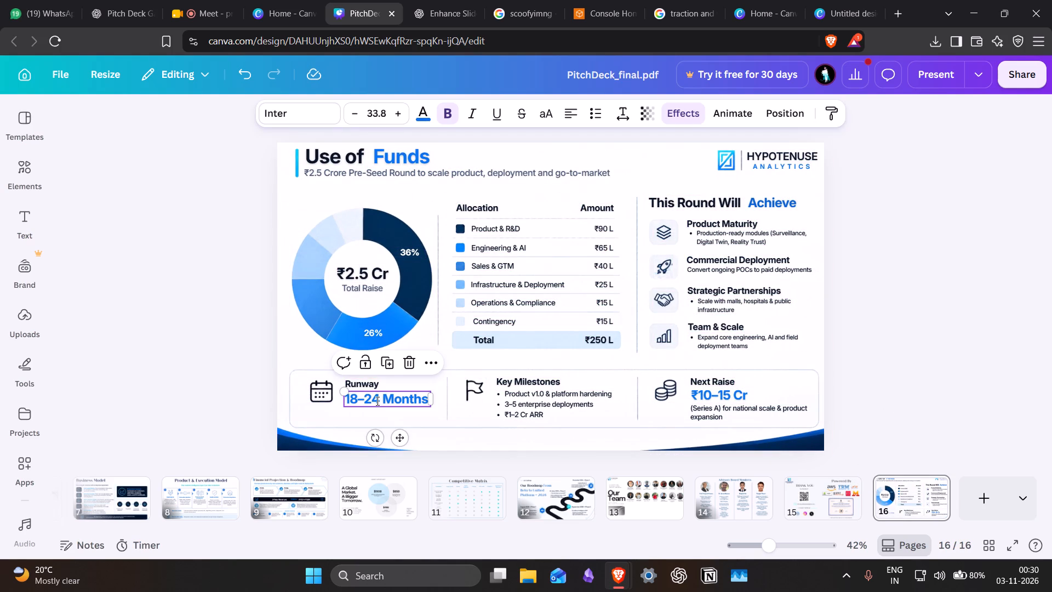
pyautogui.click(379, 401)
pyautogui.press('Left')
pyautogui.press('Left')
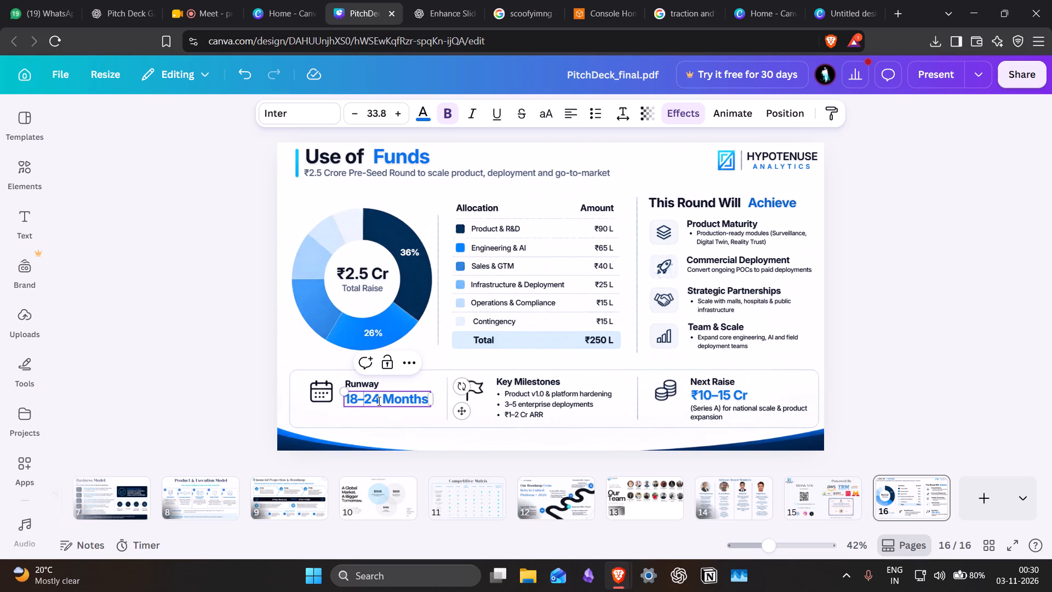
pyautogui.press('Left')
pyautogui.press('BackSpace')
pyautogui.press('0')
pyautogui.press('Right')
pyautogui.press('Right')
pyautogui.press('Right')
pyautogui.press('BackSpace')
pyautogui.press('BackSpace')
pyautogui.write('12')
pyautogui.click(176, 396)
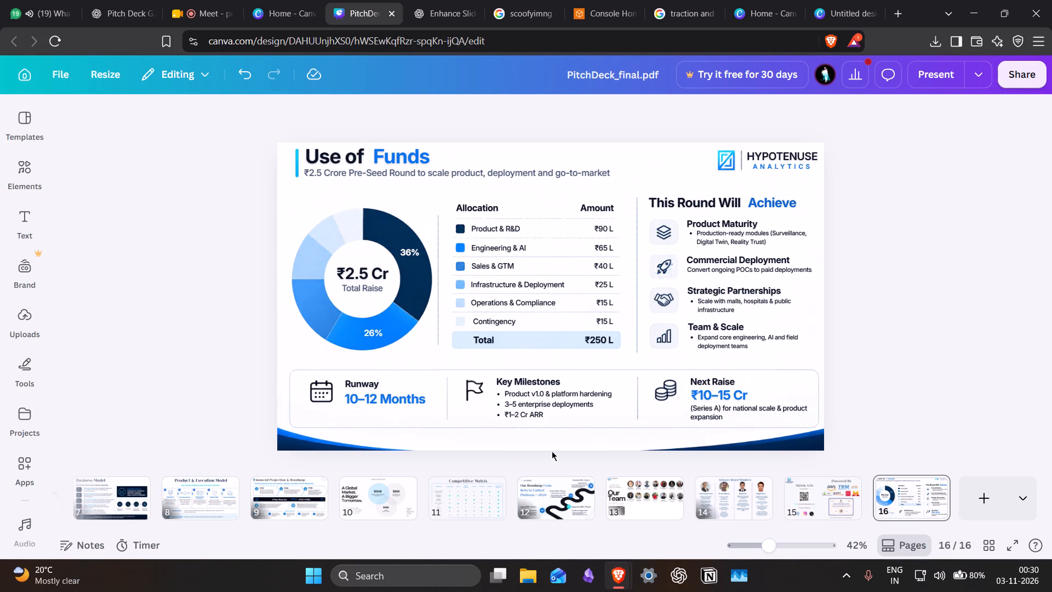
# Replace the Use of Funds slide's Hypotenuse Analytics logo with the one copied from the Thank You slide, placed in the upper-right corner.
pyautogui.click(832, 485)
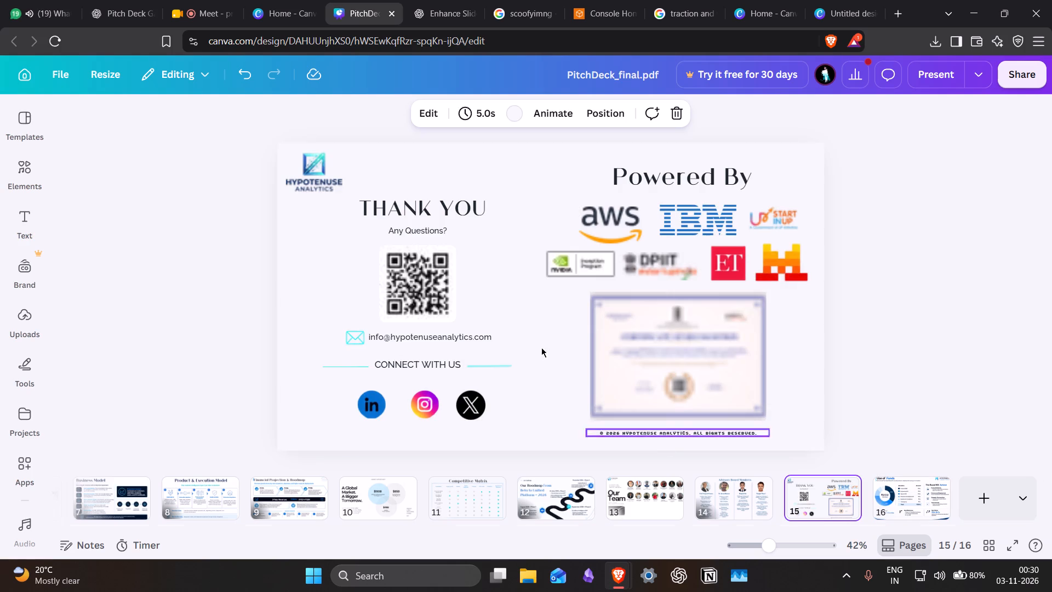
pyautogui.click(322, 166)
pyautogui.hotkey('ctrl', 'c')
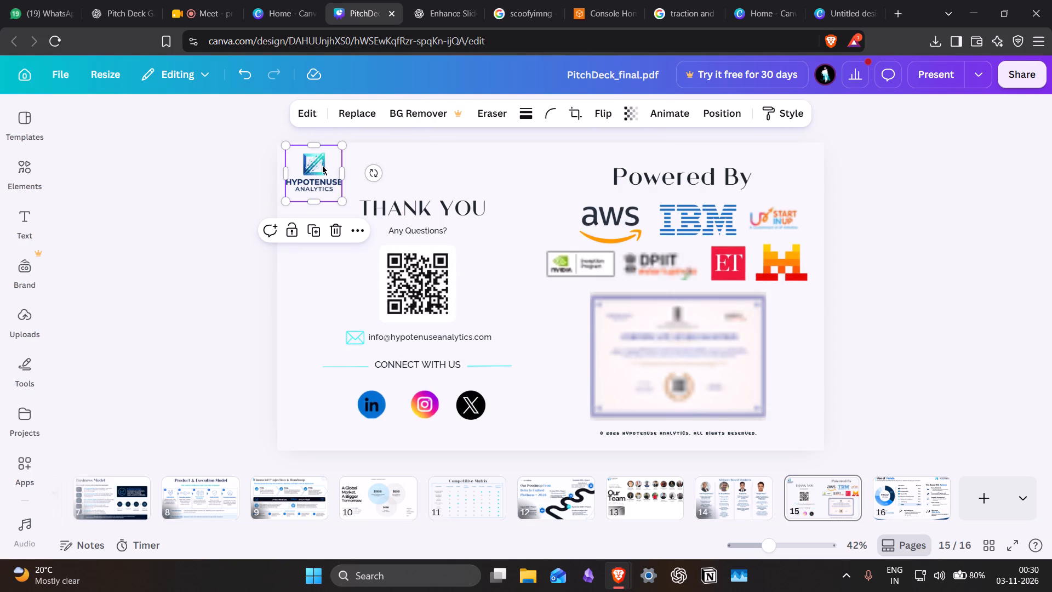
pyautogui.click(924, 490)
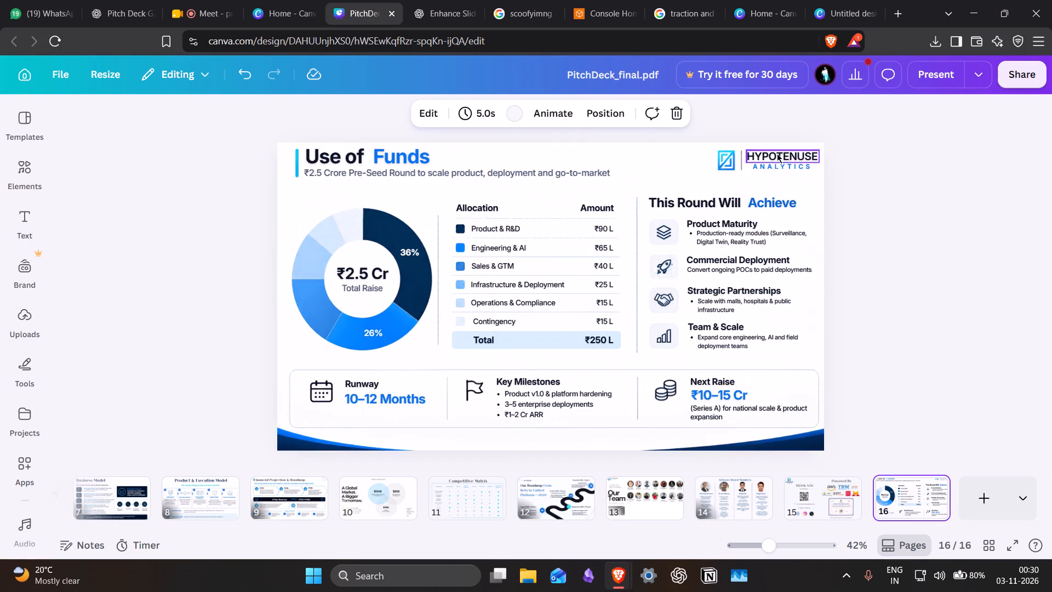
pyautogui.moveTo(695, 155); pyautogui.dragTo(788, 172)
pyautogui.press('BackSpace')
pyautogui.hotkey('ctrl', 'v')
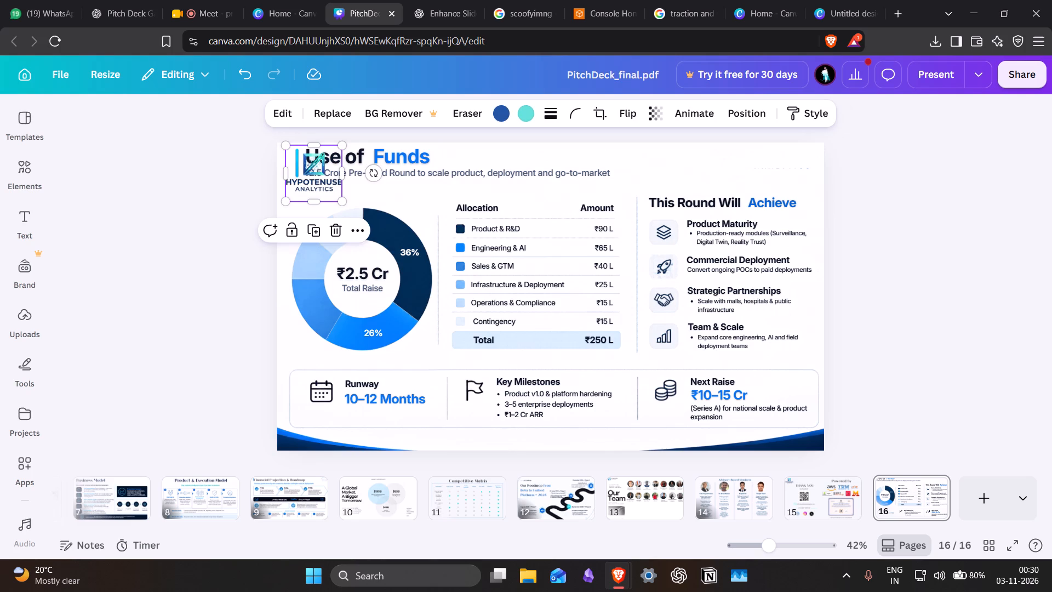
pyautogui.moveTo(308, 168); pyautogui.dragTo(755, 177)
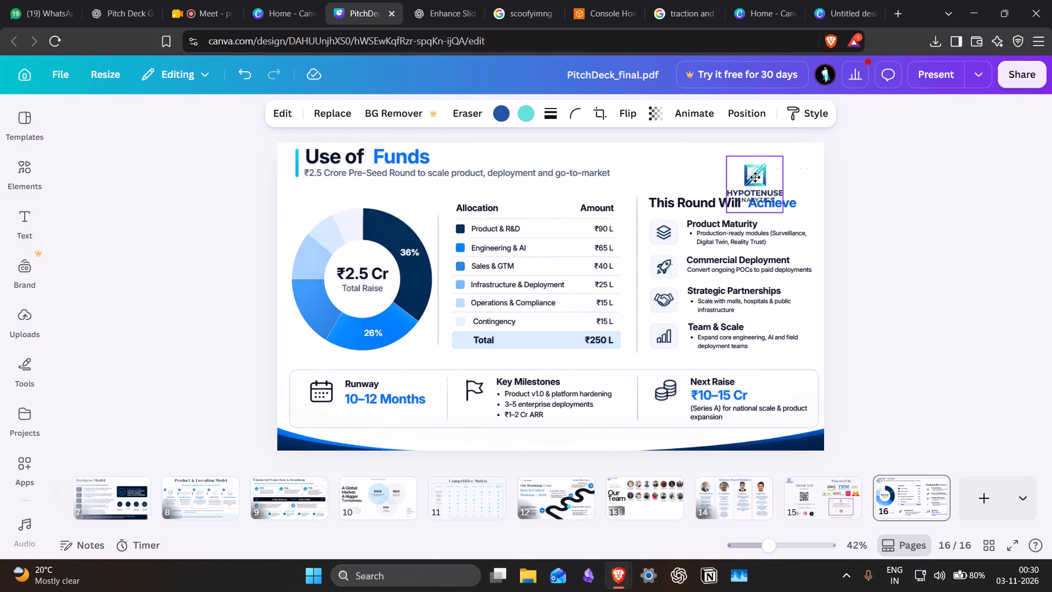
pyautogui.moveTo(755, 177); pyautogui.dragTo(784, 167)
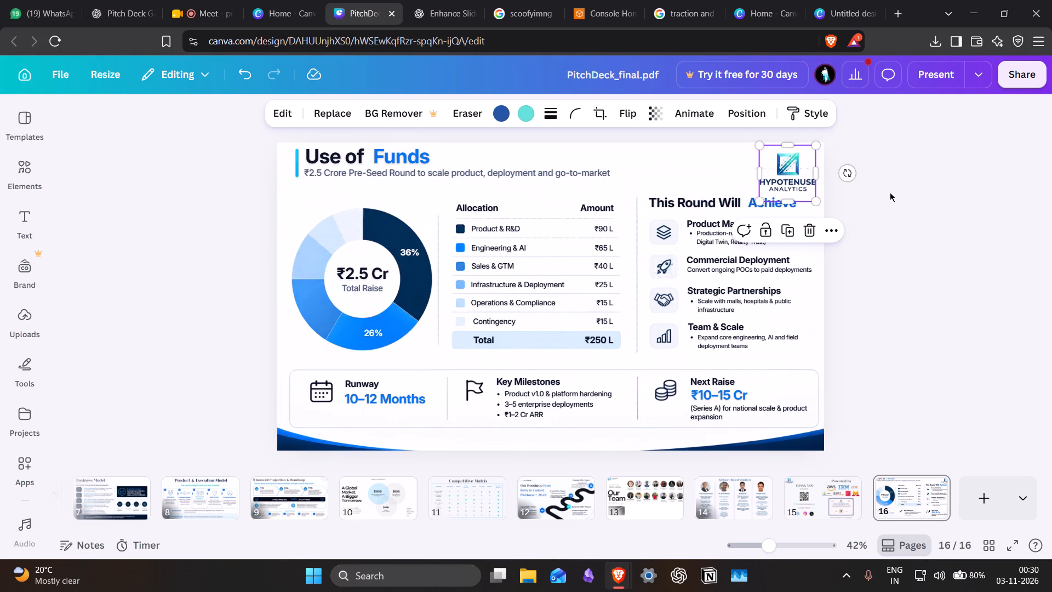
pyautogui.click(892, 192)
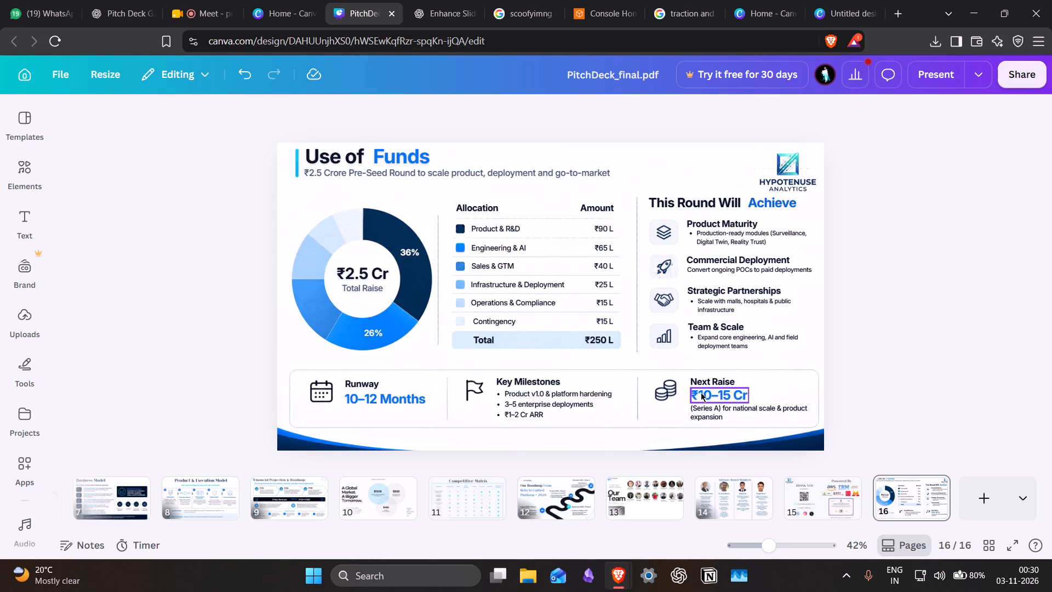
# Change the Next Raise amount on the Use of Funds slide to ₹15–20 Cr.
pyautogui.doubleClick(706, 392)
pyautogui.click(716, 394)
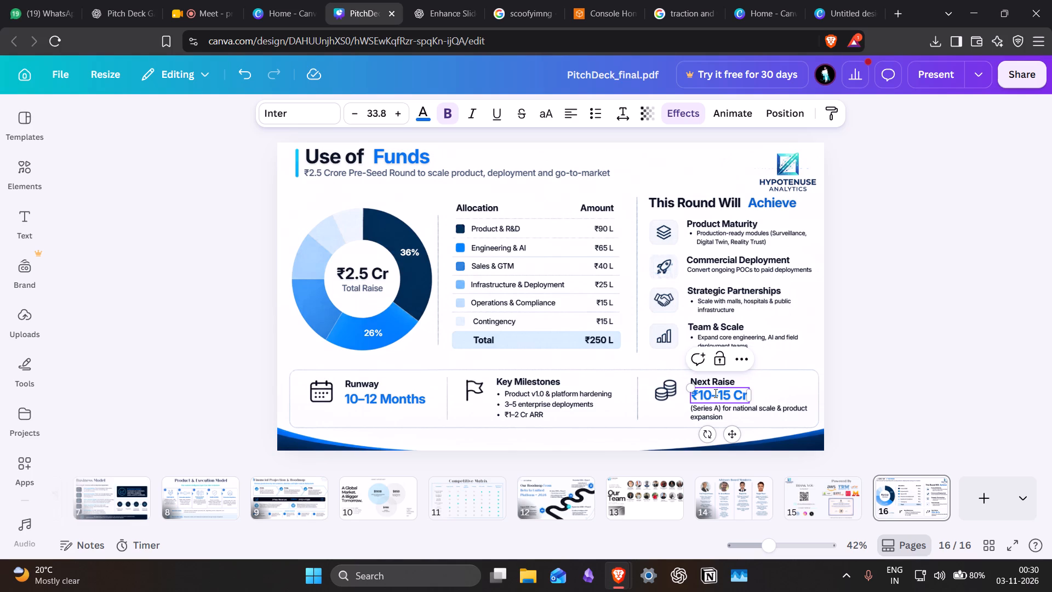
pyautogui.press('Left')
pyautogui.press('Left')
pyautogui.press('Right')
pyautogui.press('BackSpace')
pyautogui.press('5')
pyautogui.press('Right')
pyautogui.press('Right')
pyautogui.press('BackSpace')
pyautogui.press('Right')
pyautogui.press('BackSpace')
pyautogui.write('20')
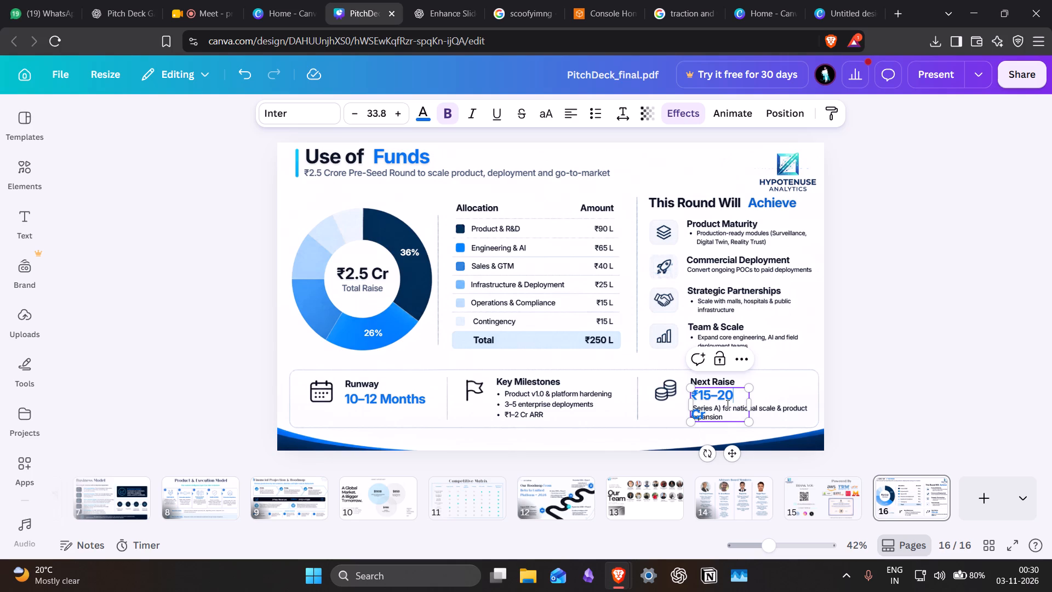
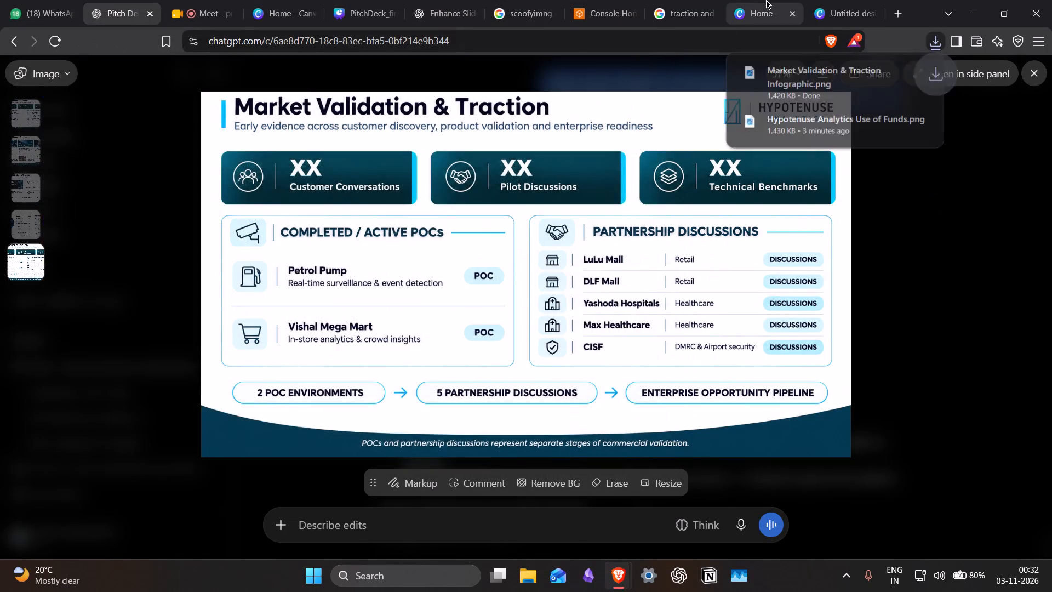
# Switch to Canva and upload the Market Validation & Traction Infographic PNG from Downloads as Magic Layers media.
pyautogui.click(767, 0)
pyautogui.click(146, 294)
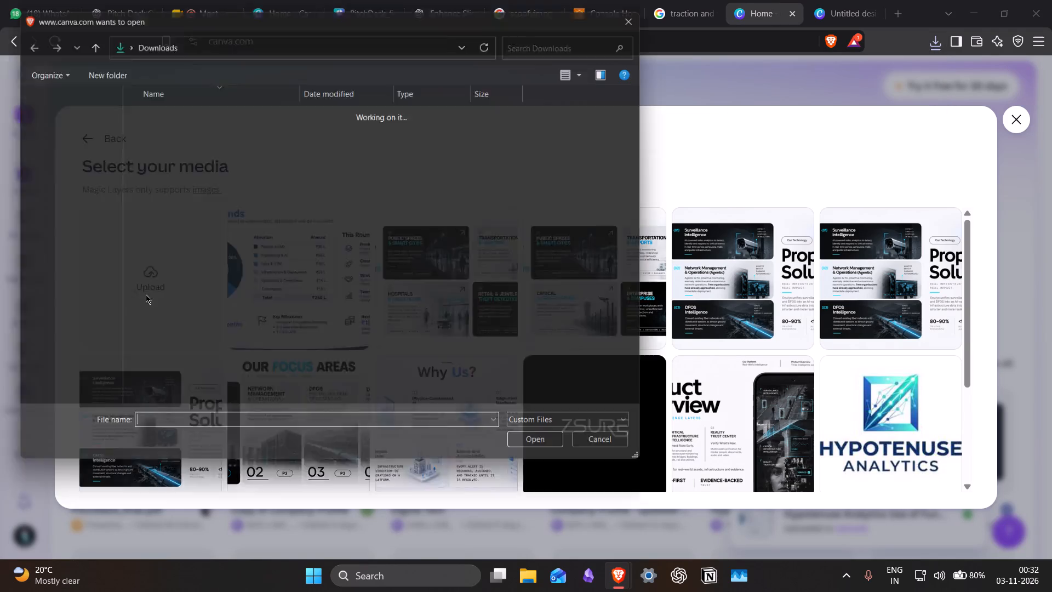
pyautogui.click(222, 128)
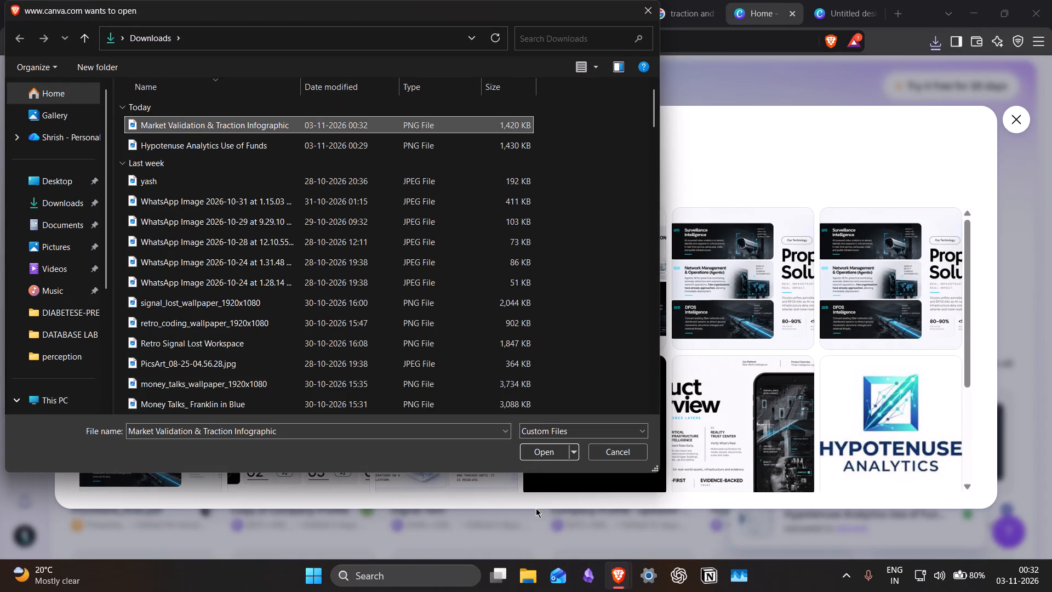
pyautogui.click(546, 451)
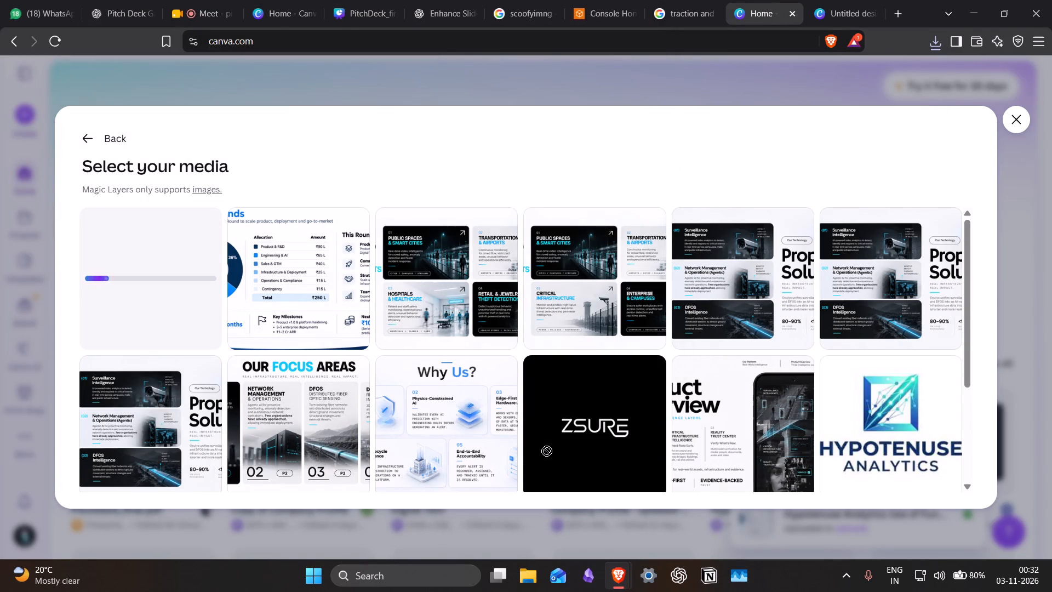
# Convert the uploaded Market Validation & Traction image with Magic Layers and open the resulting design in the editor.
pyautogui.click(295, 301)
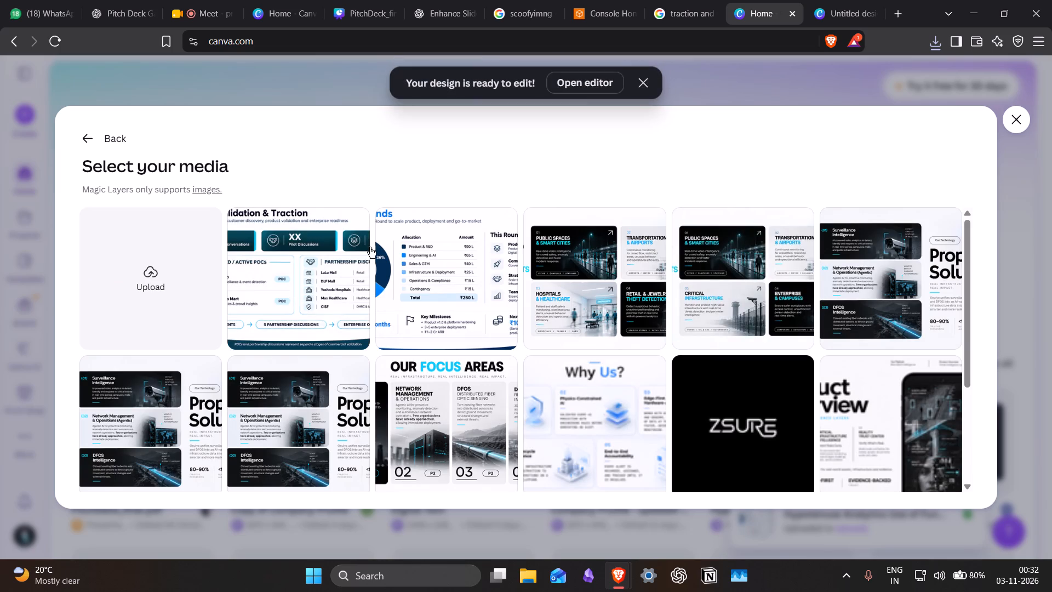
pyautogui.click(580, 82)
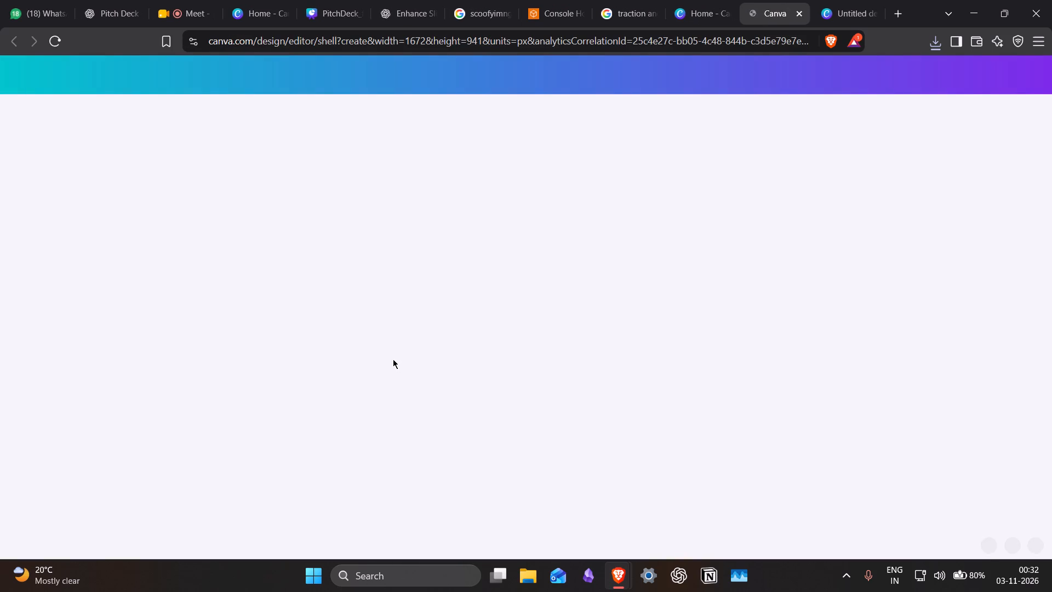
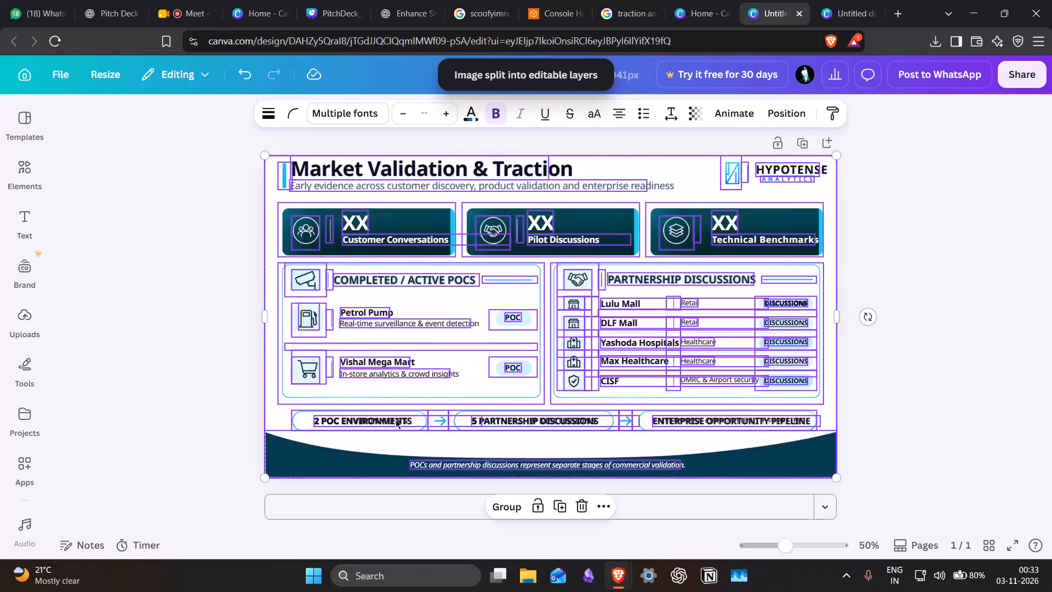
# Copy all the Market Validation & Traction layers onto a new page at the end of the PitchDeck_final.pdf design.
pyautogui.click(404, 436)
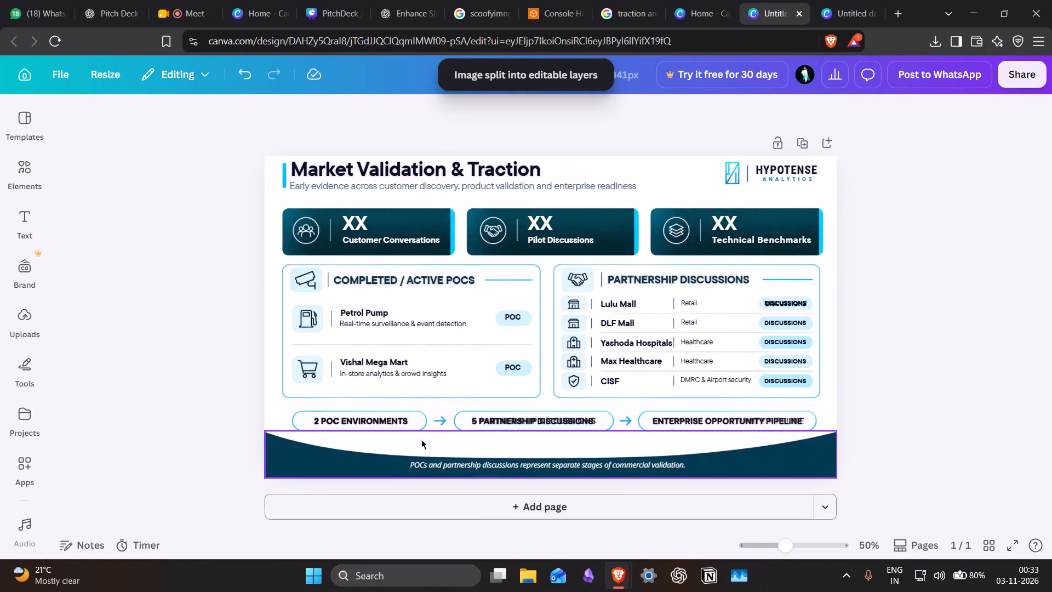
pyautogui.hotkey('ctrl', 'a')
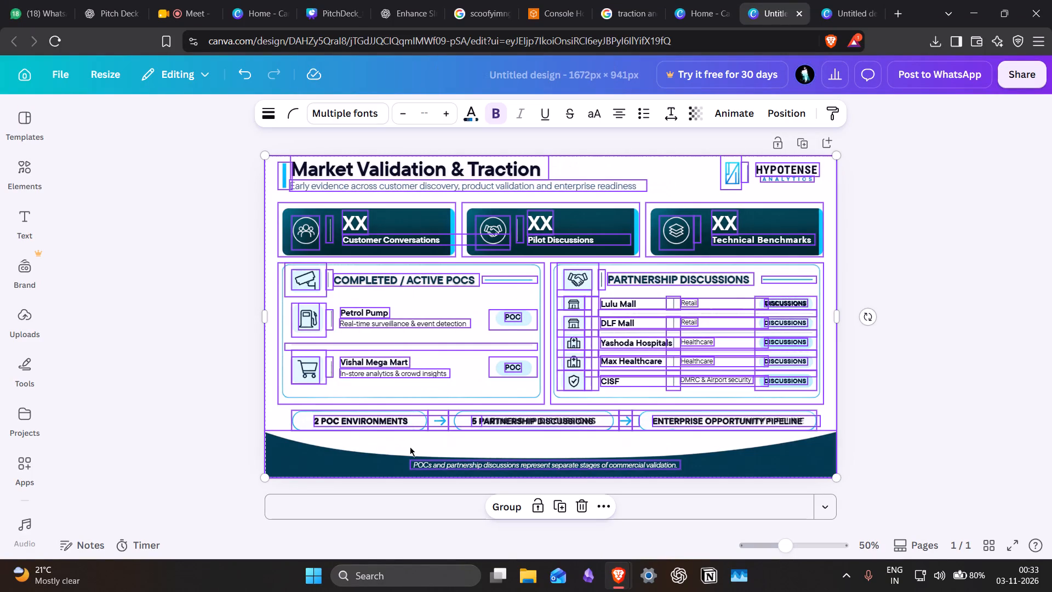
pyautogui.hotkey('ctrl', 'c')
pyautogui.click(329, 0)
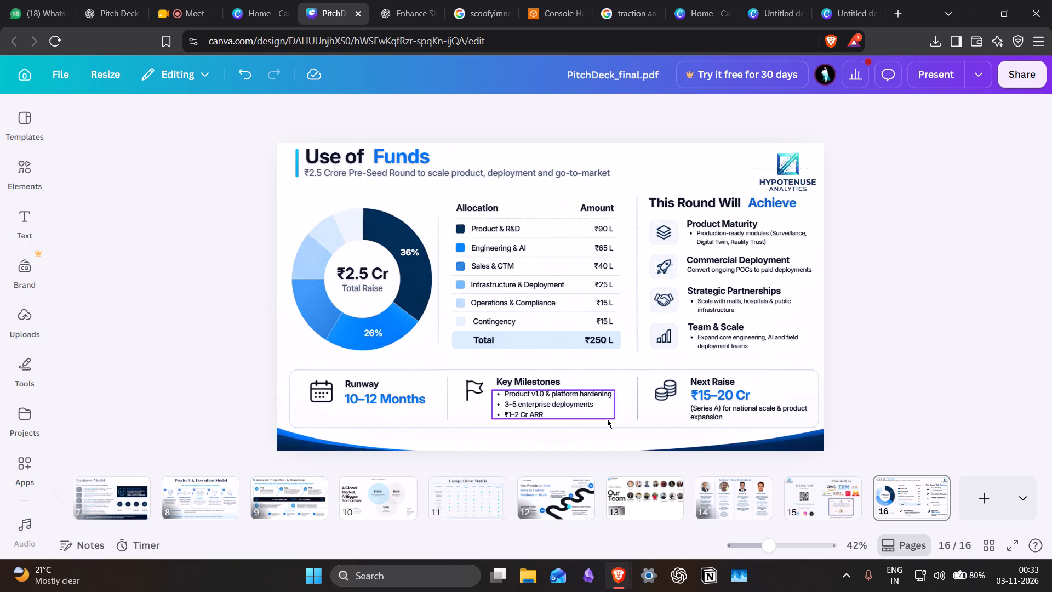
pyautogui.click(973, 503)
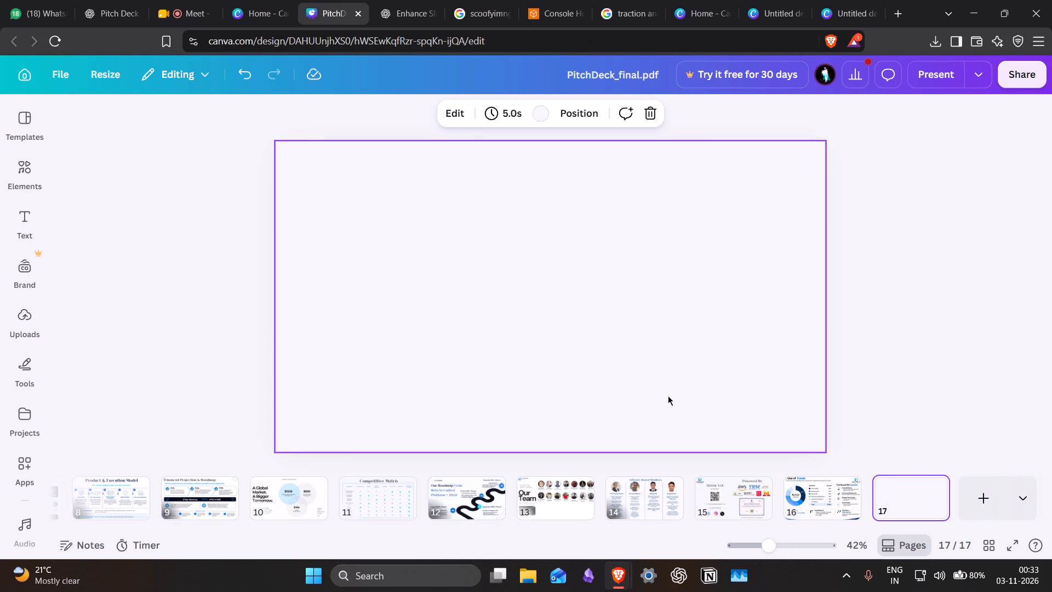
pyautogui.hotkey('ctrl', 'v')
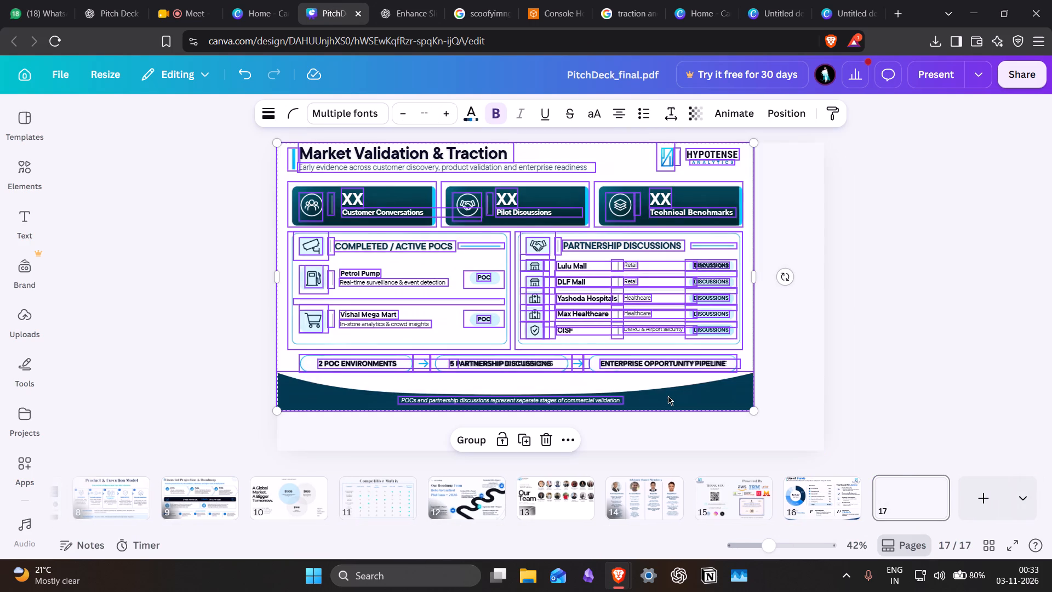
# Enlarge the pasted Market Validation & Traction layers together so they fill the whole page.
pyautogui.moveTo(756, 411); pyautogui.dragTo(798, 434)
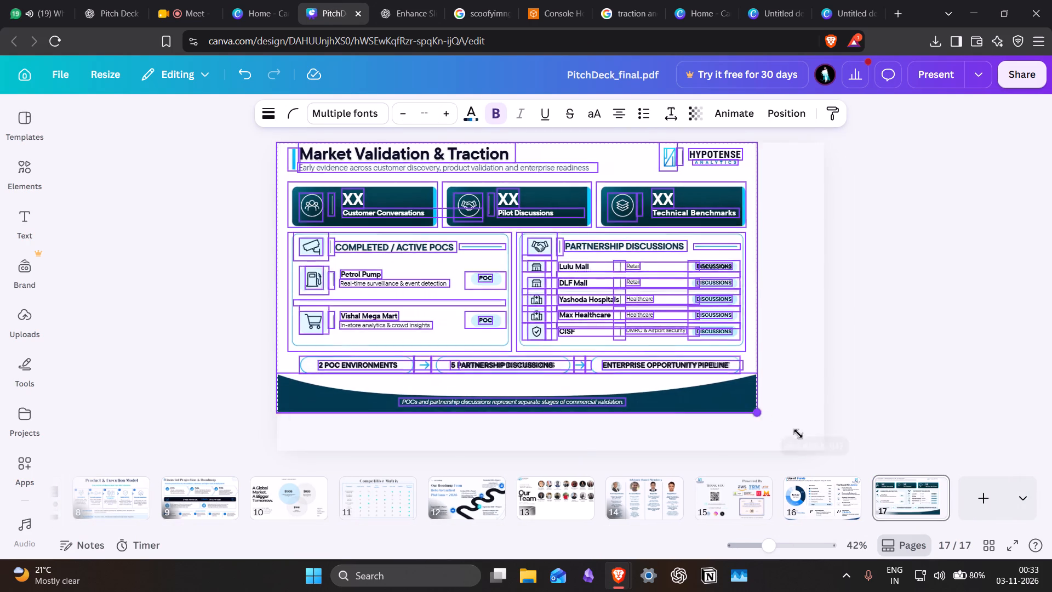
pyautogui.moveTo(798, 434); pyautogui.dragTo(825, 451)
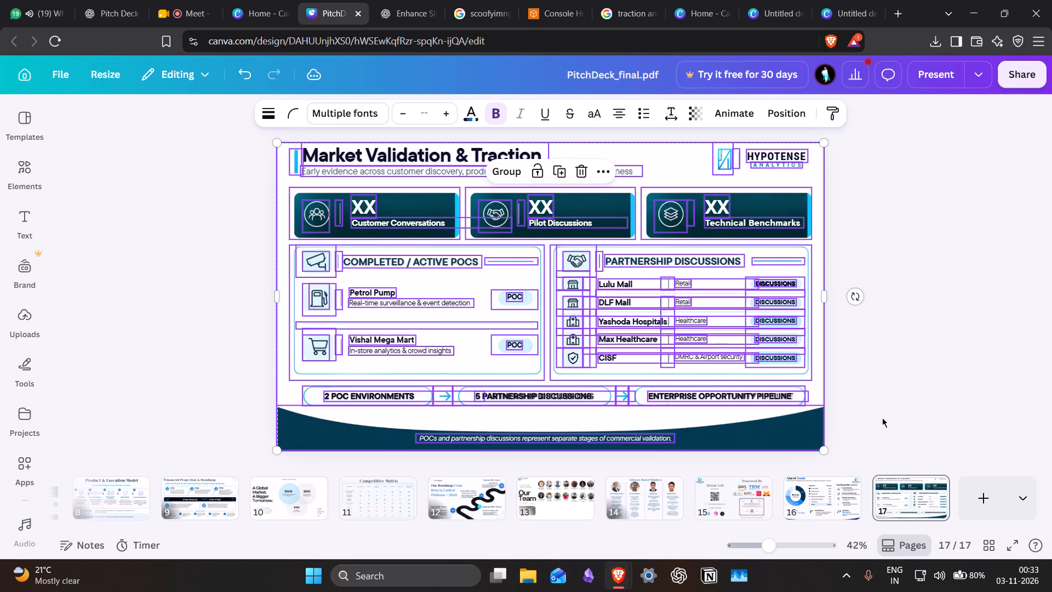
pyautogui.click(883, 420)
# Replace the Customer Conversations placeholder figure with 50+ and widen its text box to fit on one line.
pyautogui.doubleClick(366, 200)
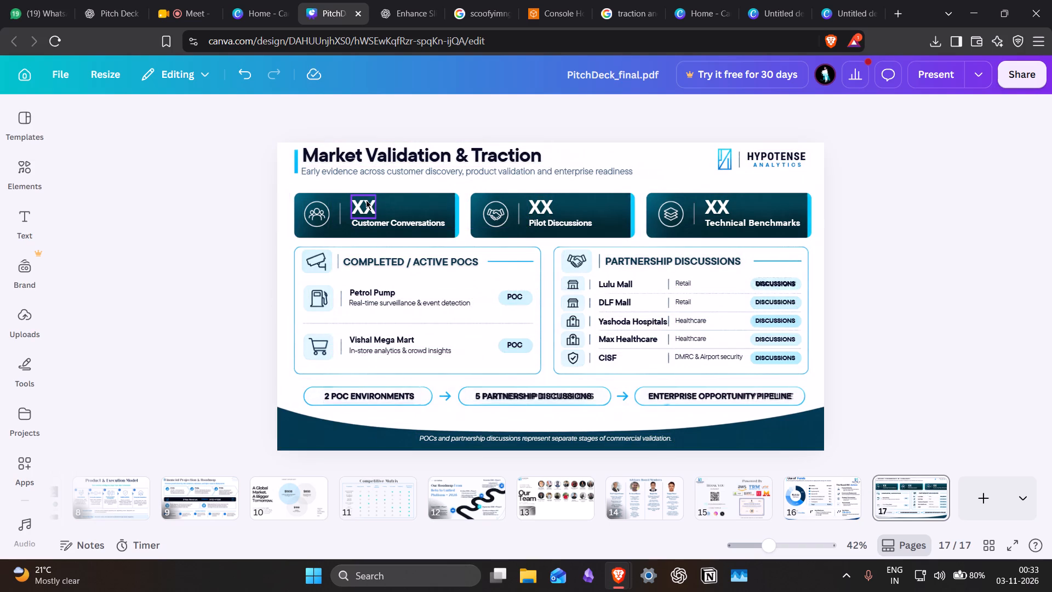
pyautogui.press('BackSpace')
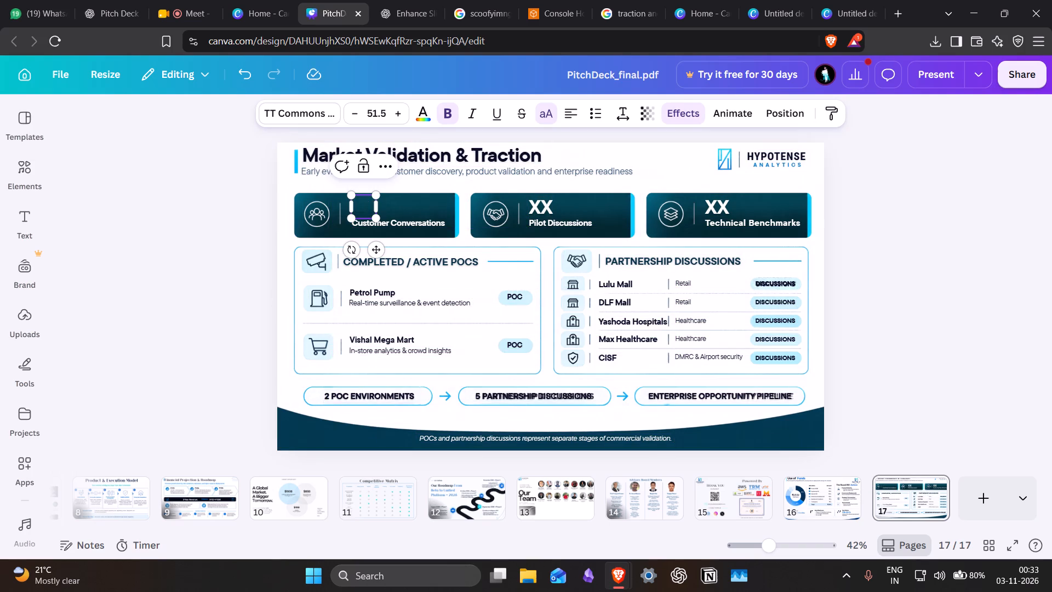
pyautogui.press('Clear')
pyautogui.press('Insert')
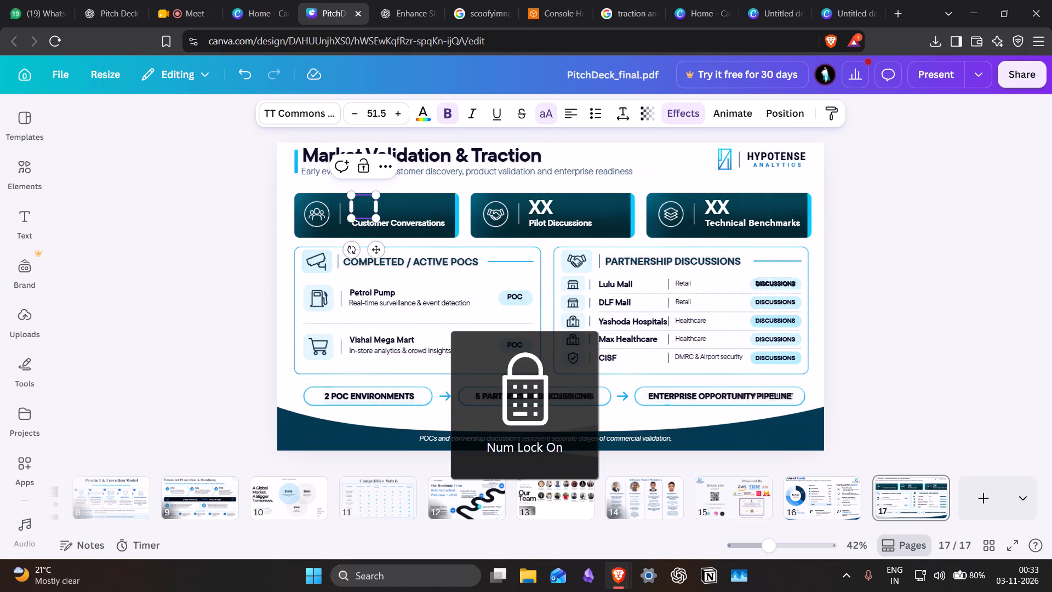
pyautogui.write('50+')
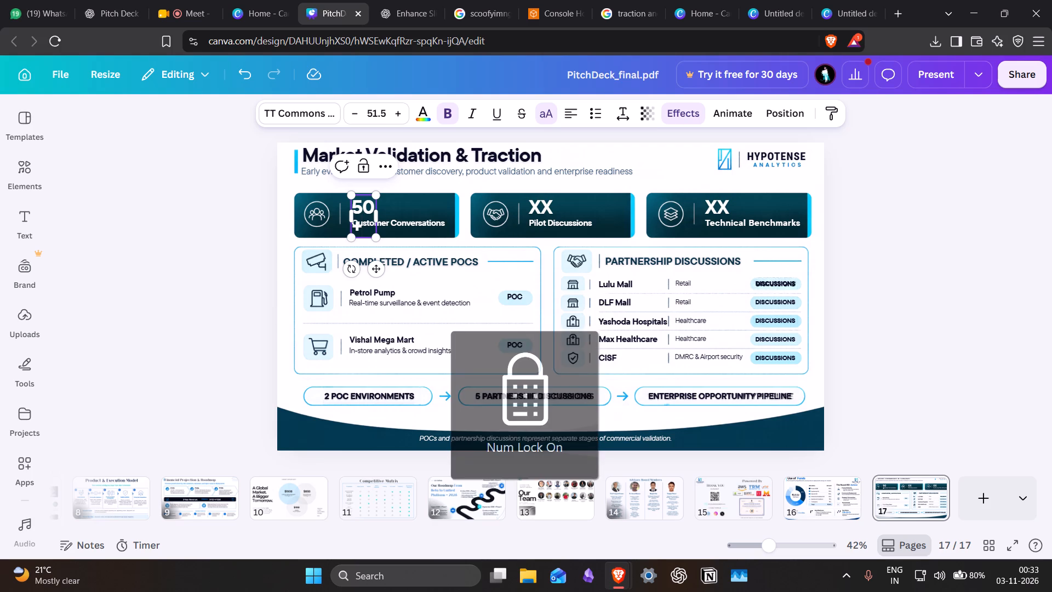
pyautogui.moveTo(379, 217); pyautogui.dragTo(396, 217)
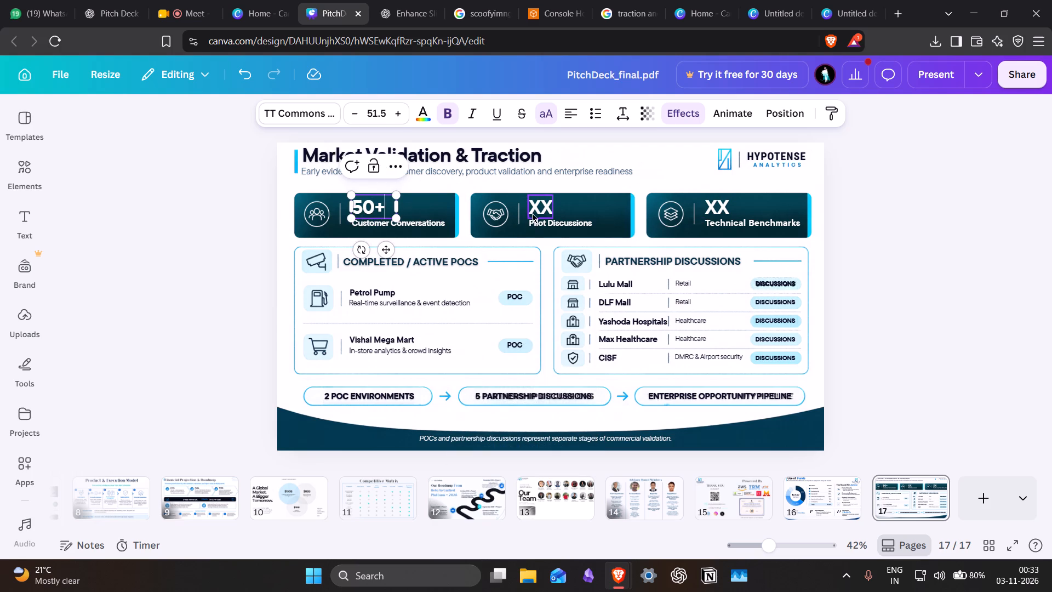
# Replace the Pilot Discussions placeholder figure with 28.
pyautogui.click(535, 209)
pyautogui.doubleClick(540, 210)
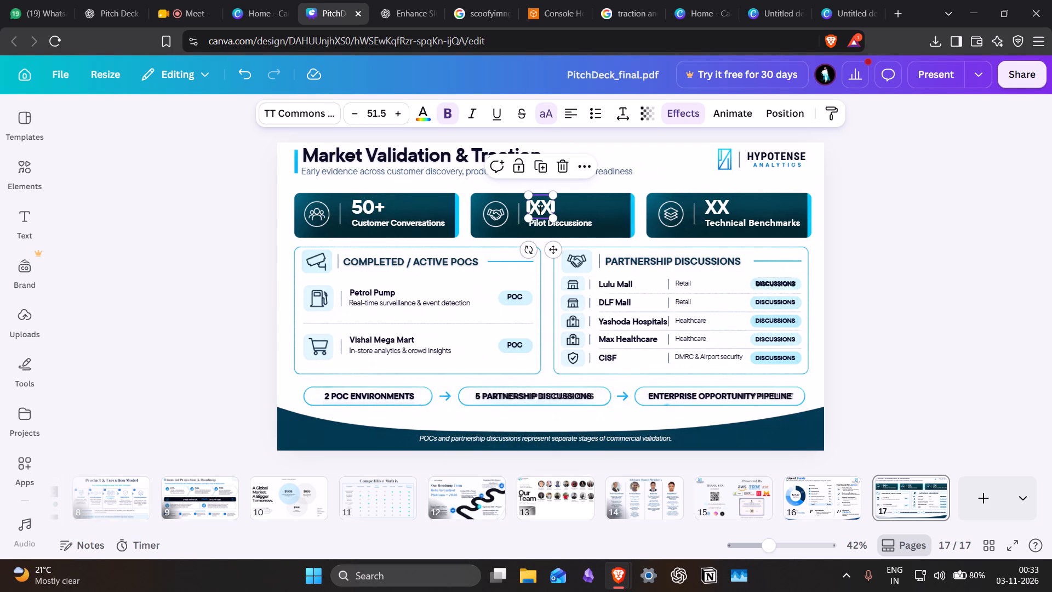
pyautogui.press('BackSpace')
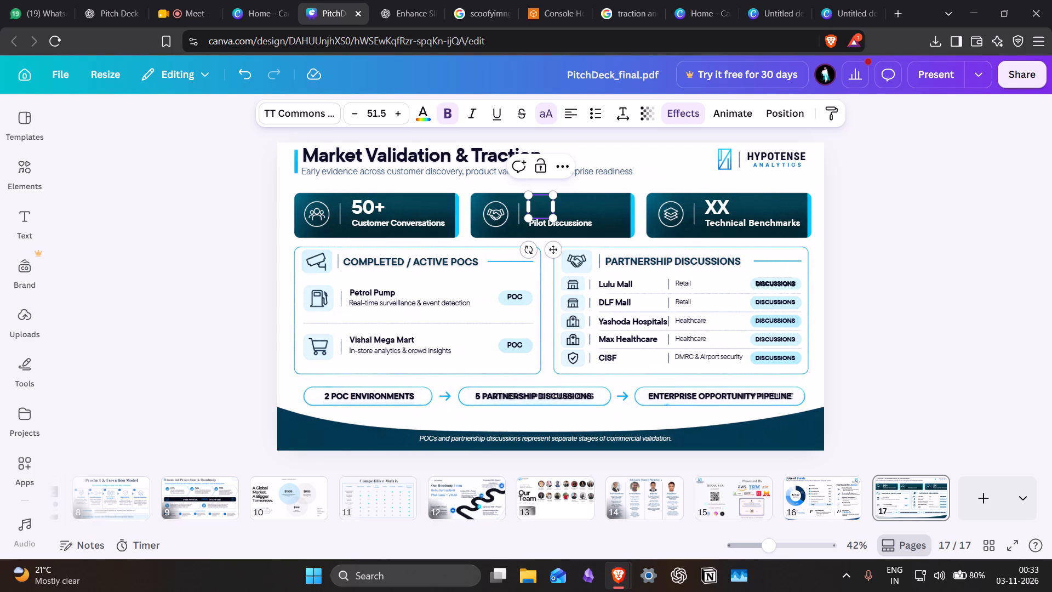
pyautogui.write('21')
pyautogui.press('8')
pyautogui.press('BackSpace')
pyautogui.press('BackSpace')
pyautogui.press('8')
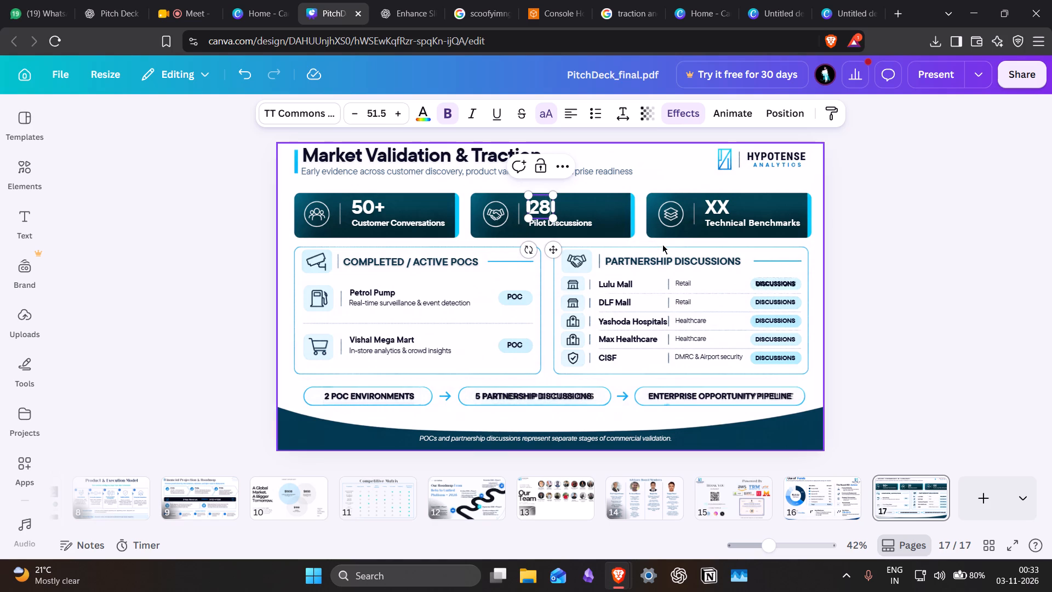
# Delete the duplicate overlapping text layers from the partnership discussions, enterprise opportunity pipeline and POC environments pills.
pyautogui.click(551, 396)
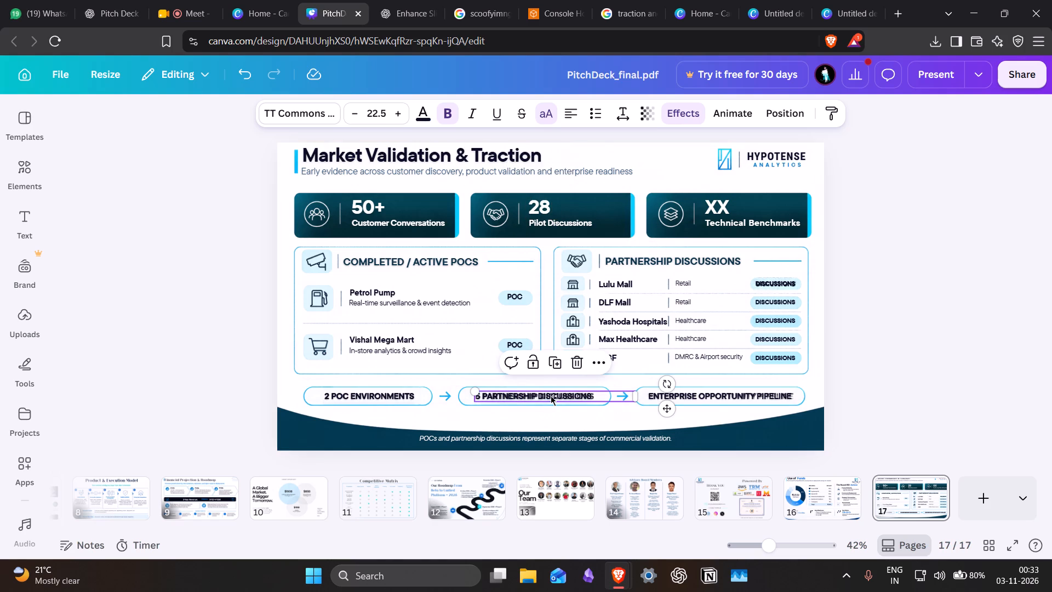
pyautogui.press('BackSpace')
pyautogui.click(665, 396)
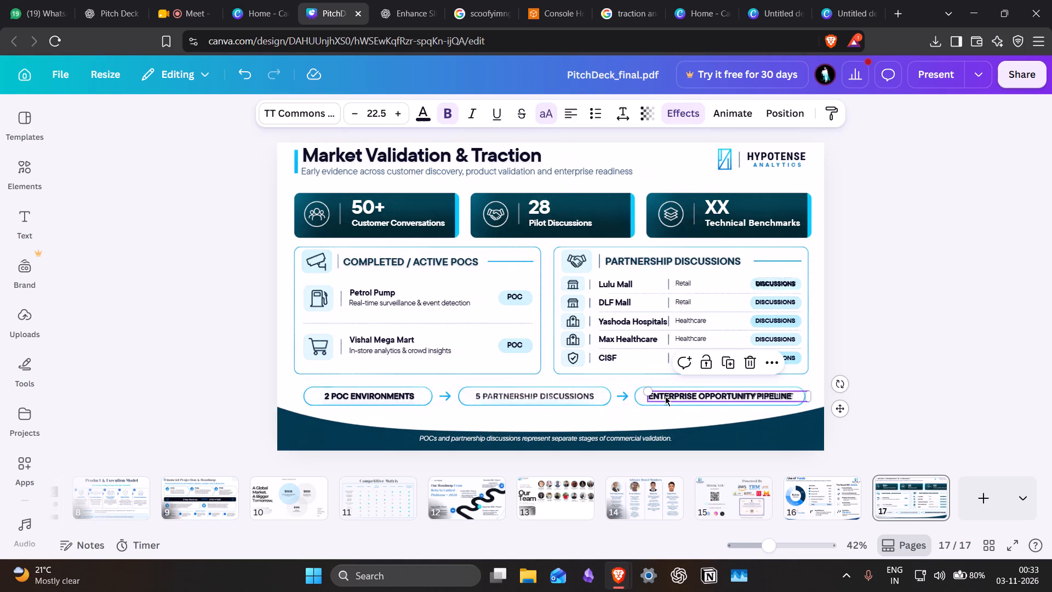
pyautogui.press('BackSpace')
pyautogui.click(381, 396)
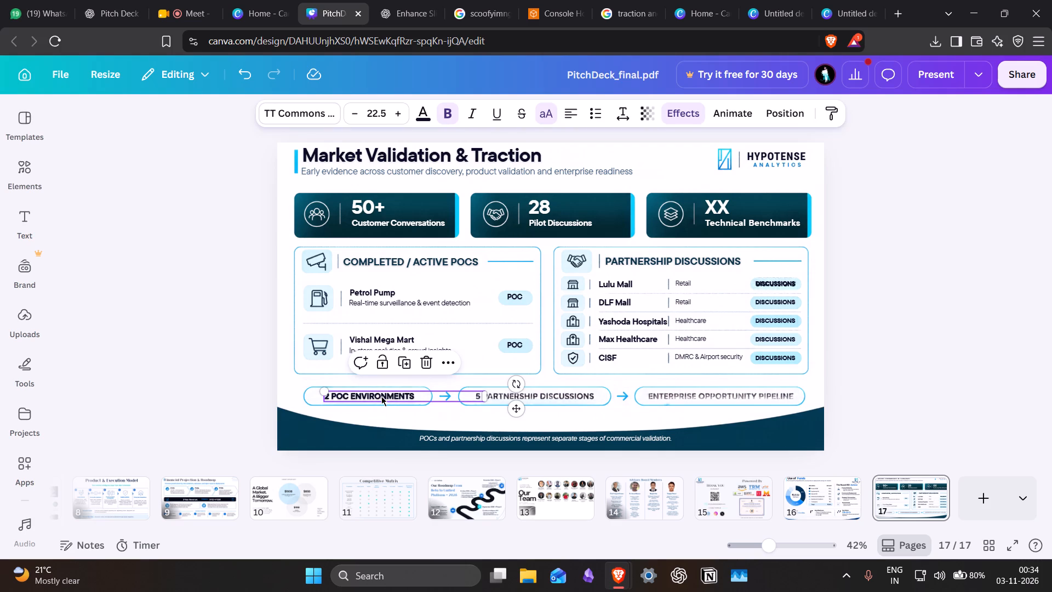
pyautogui.press('BackSpace')
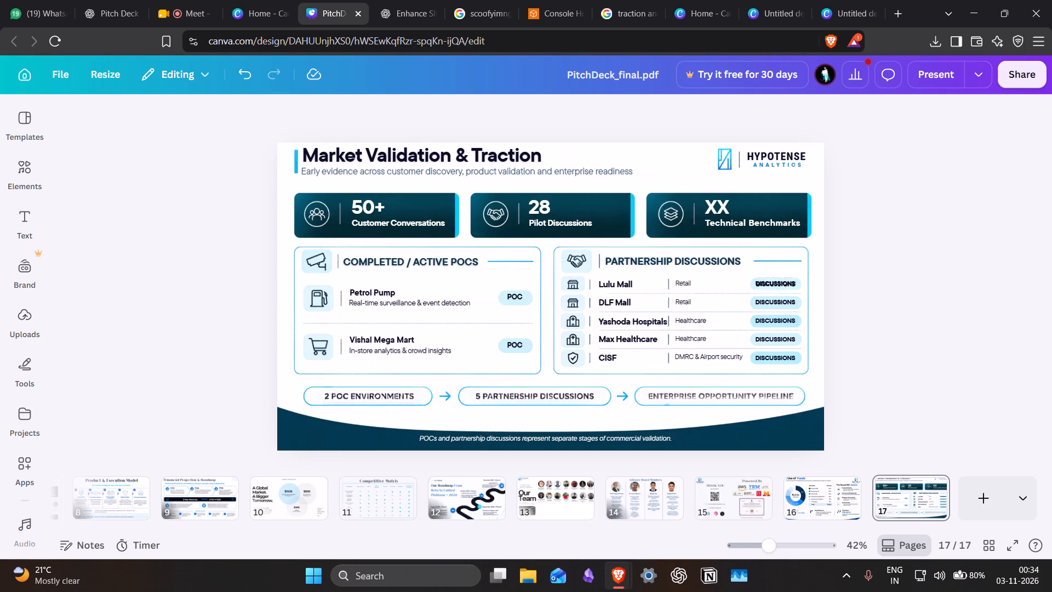
# Review the deck's existing slides backwards from Market Validation & Traction to Our Solution, checking their figures and content.
pyautogui.press('Left')
pyautogui.press('Left')
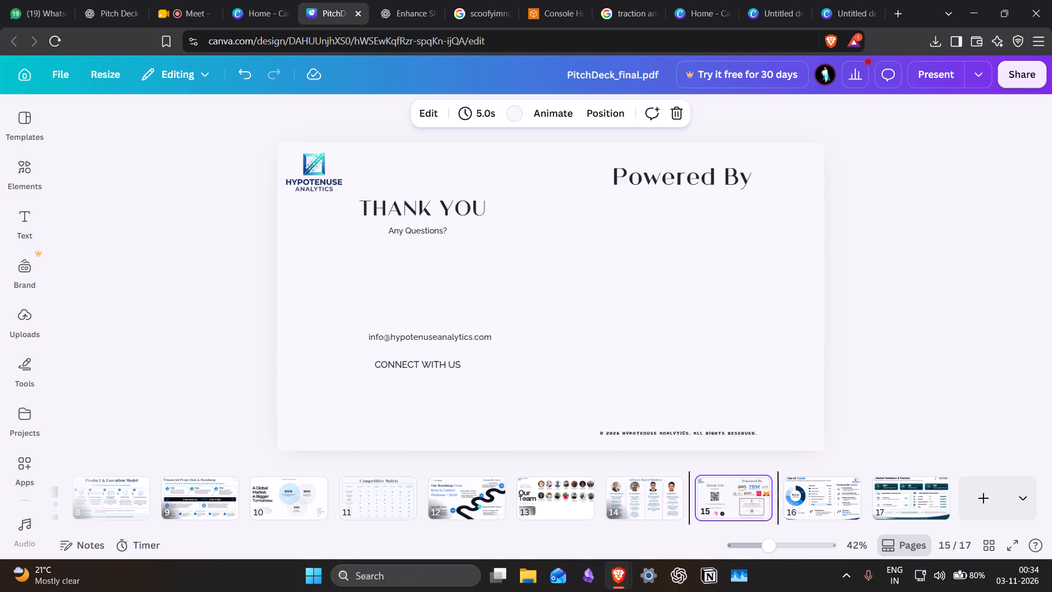
pyautogui.press('Left')
pyautogui.press('Left')
pyautogui.press('Left')
pyautogui.press('Left')
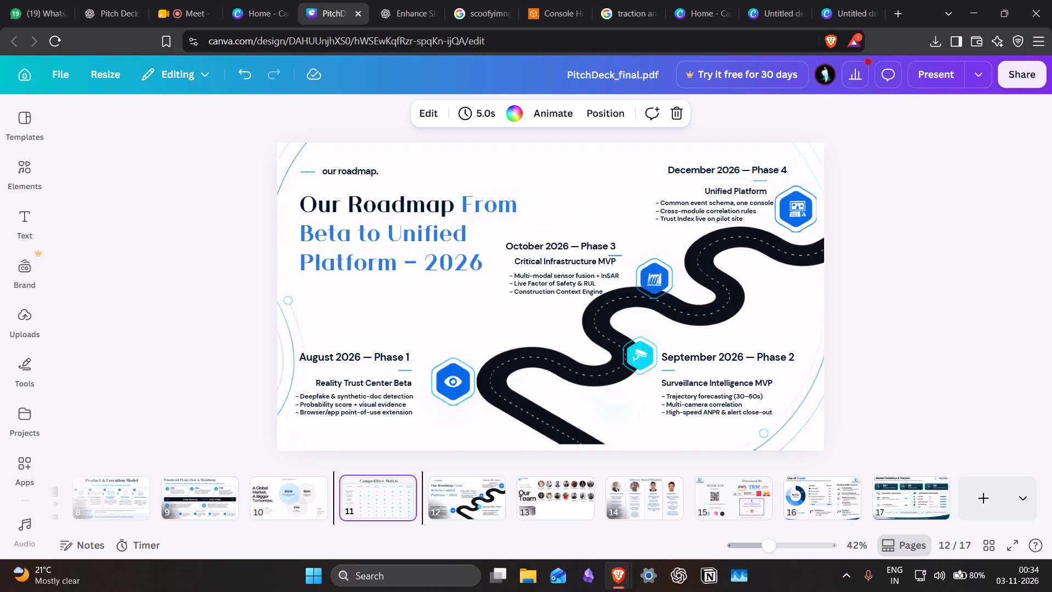
pyautogui.press('Left')
pyautogui.press('Right')
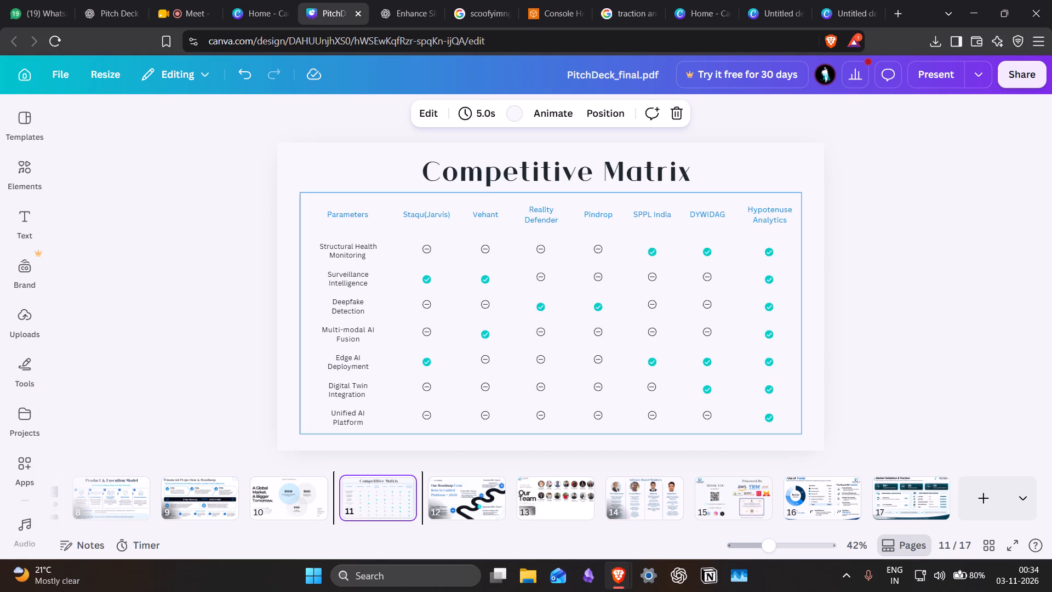
pyautogui.press('Left')
pyautogui.press('Left')
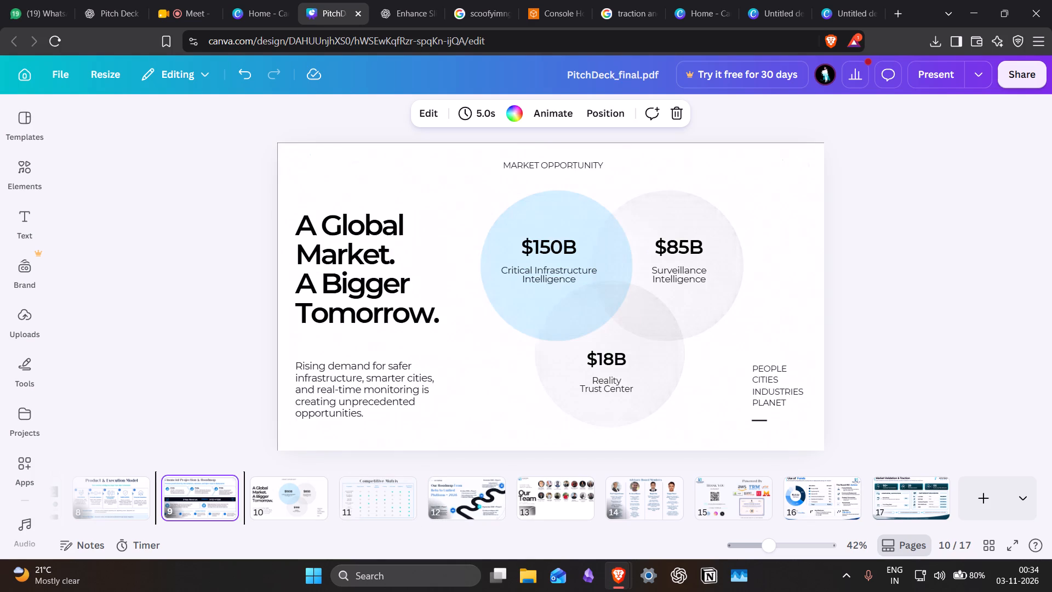
pyautogui.press('Left')
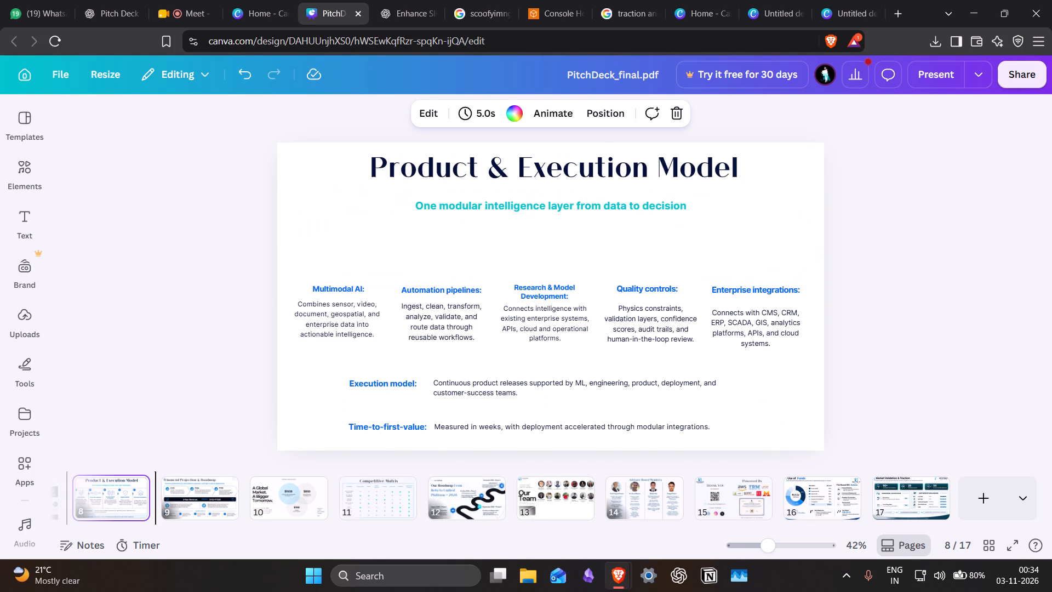
pyautogui.press('Right')
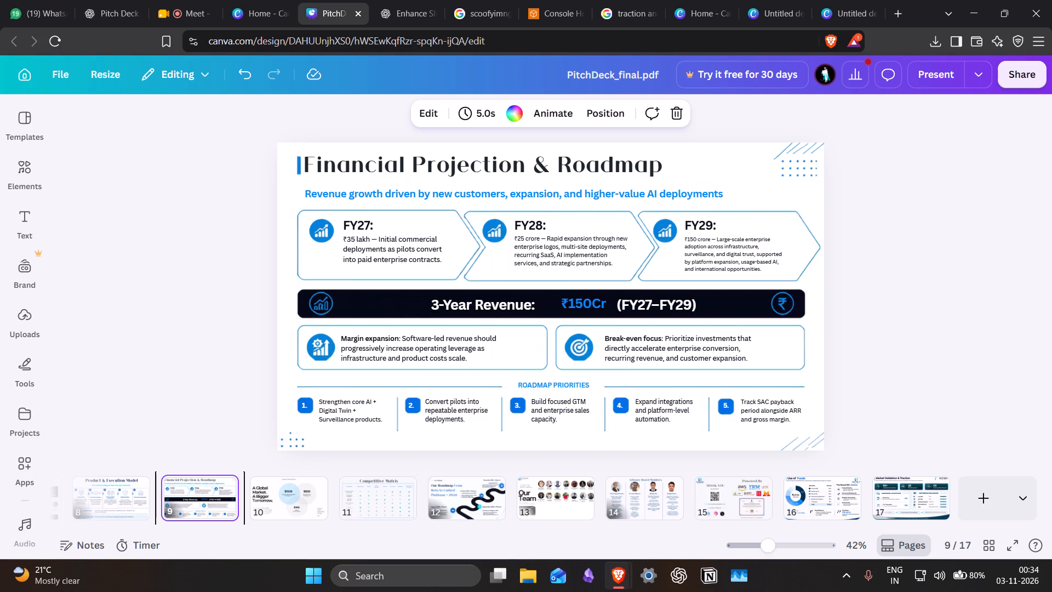
pyautogui.press('Left')
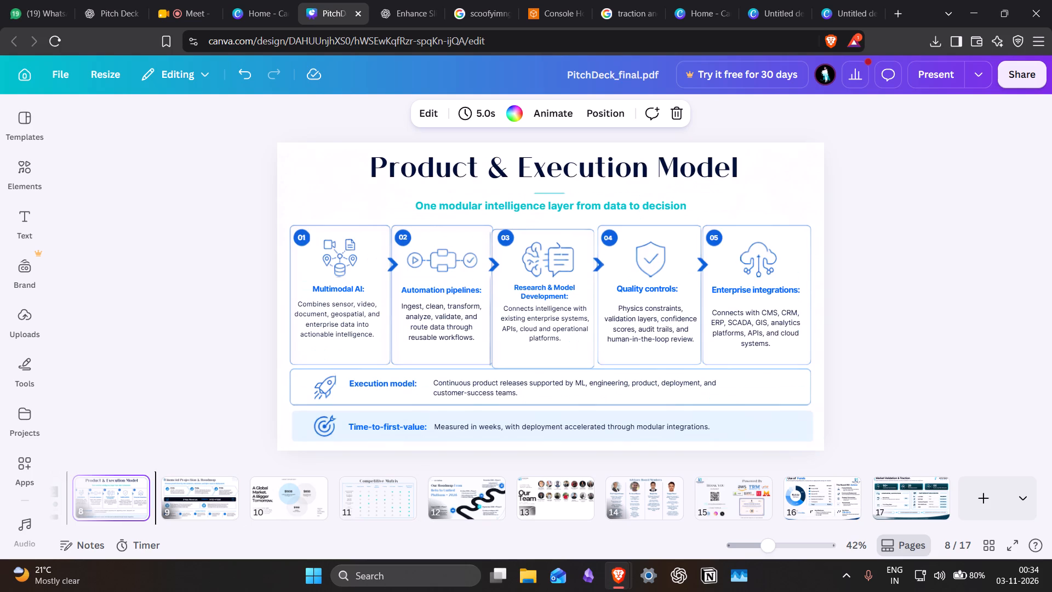
pyautogui.press('Left')
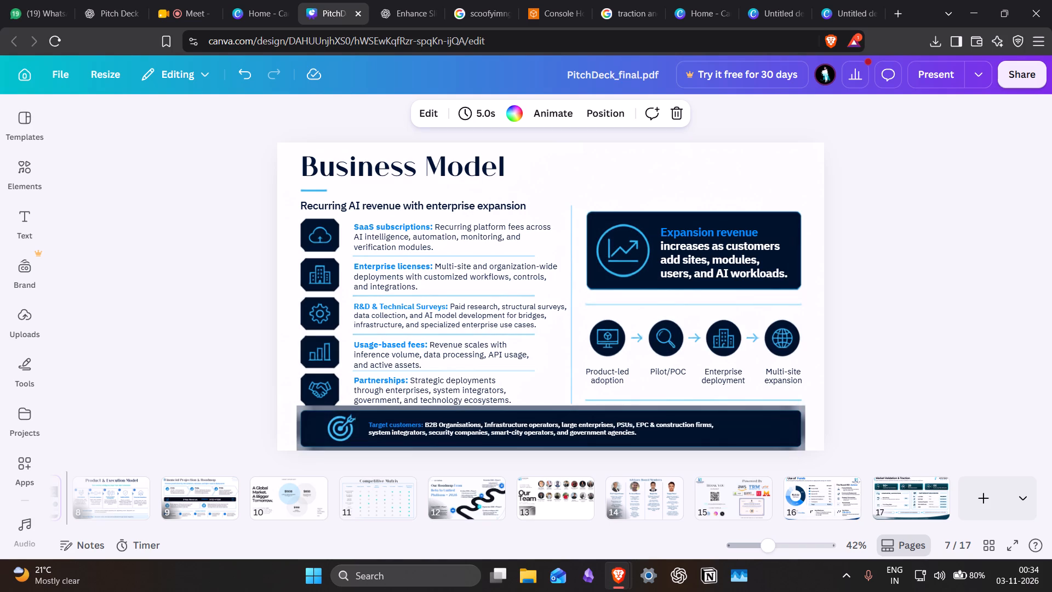
pyautogui.press('Left')
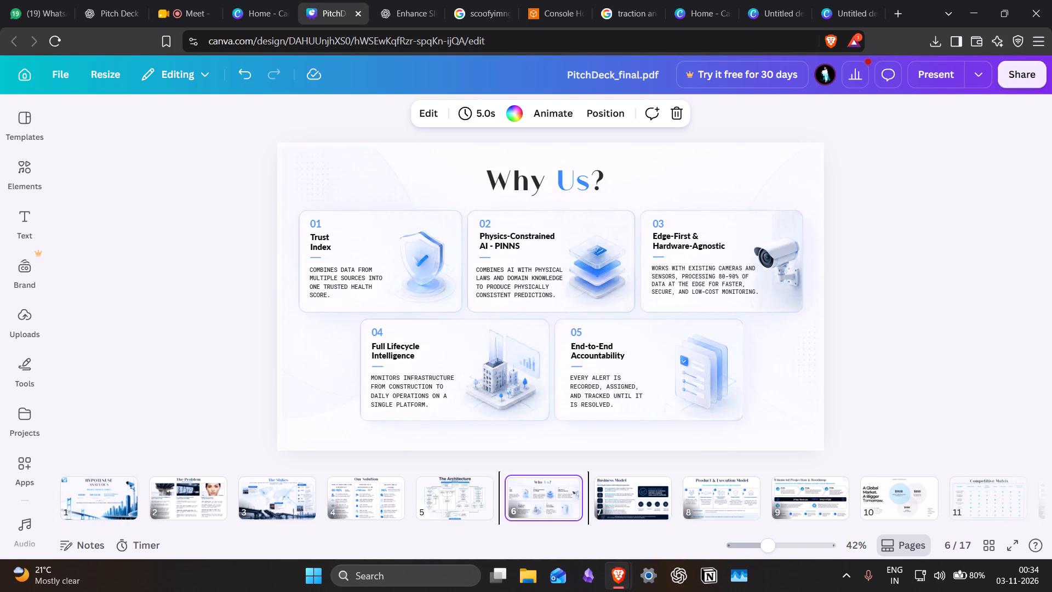
pyautogui.press('Left')
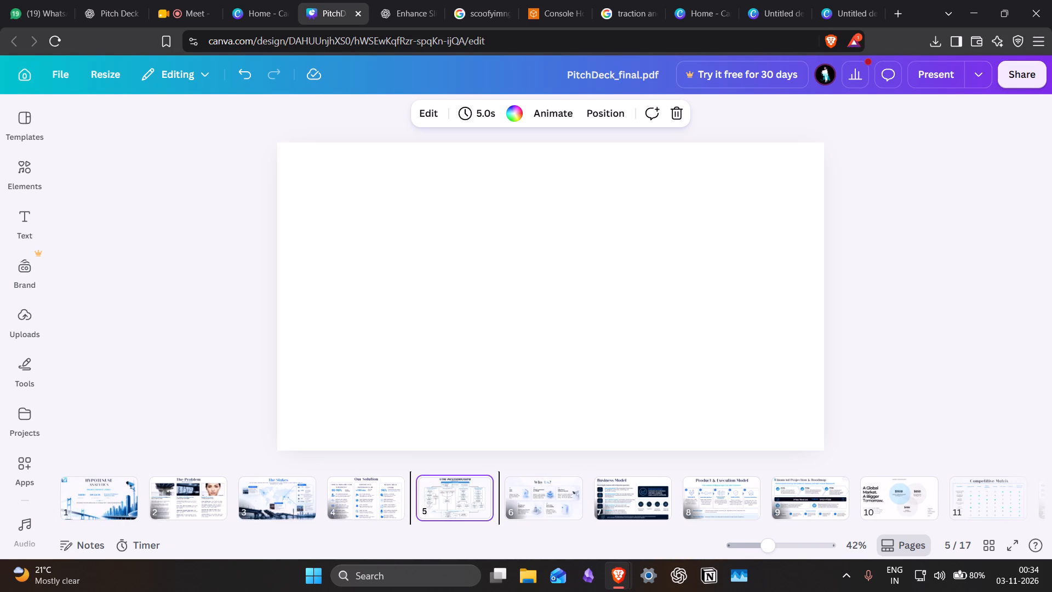
pyautogui.press('Left')
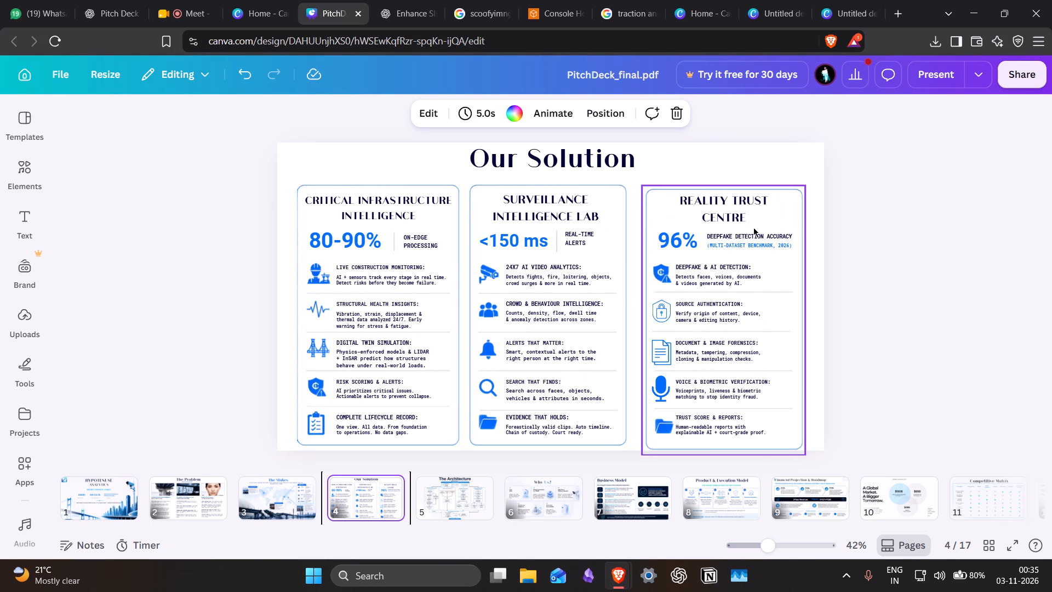
# Page forward through the deck from Our Solution back to the Market Validation & Traction slide.
pyautogui.press('Right')
pyautogui.press('Right')
pyautogui.press('Right')
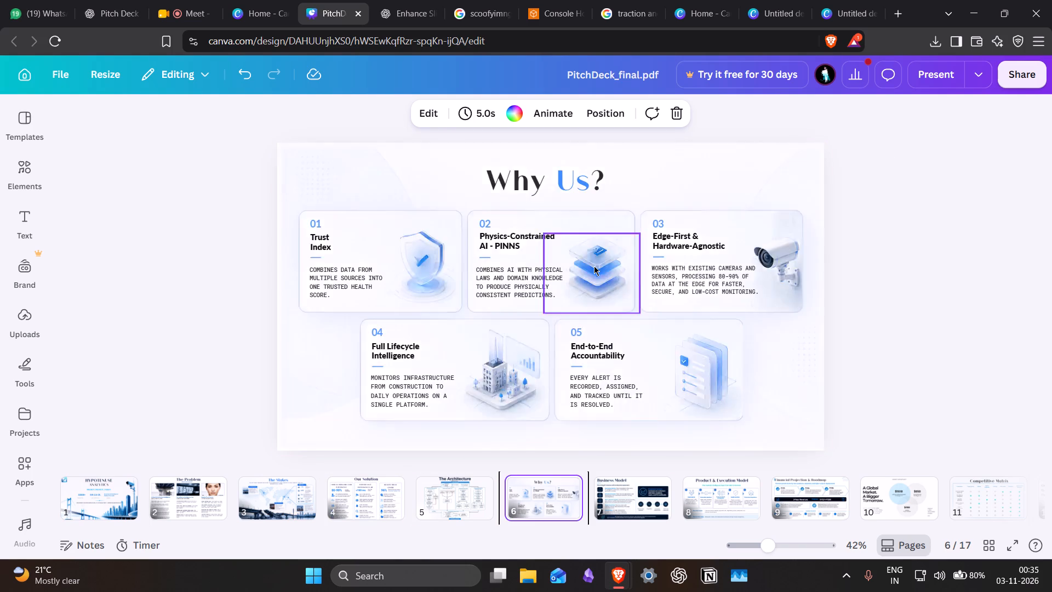
pyautogui.press('Right')
pyautogui.press('Right')
pyautogui.press('Right')
pyautogui.press('Right')
pyautogui.press('Right')
pyautogui.press('Right')
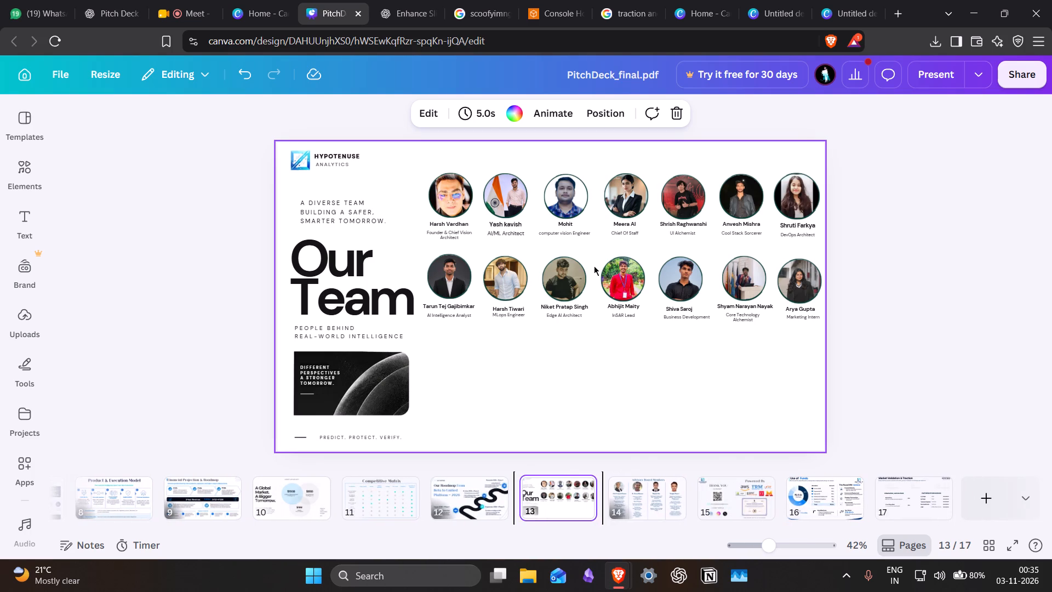
pyautogui.press('Right')
pyautogui.press('Right')
pyautogui.press('Right')
pyautogui.press('Right')
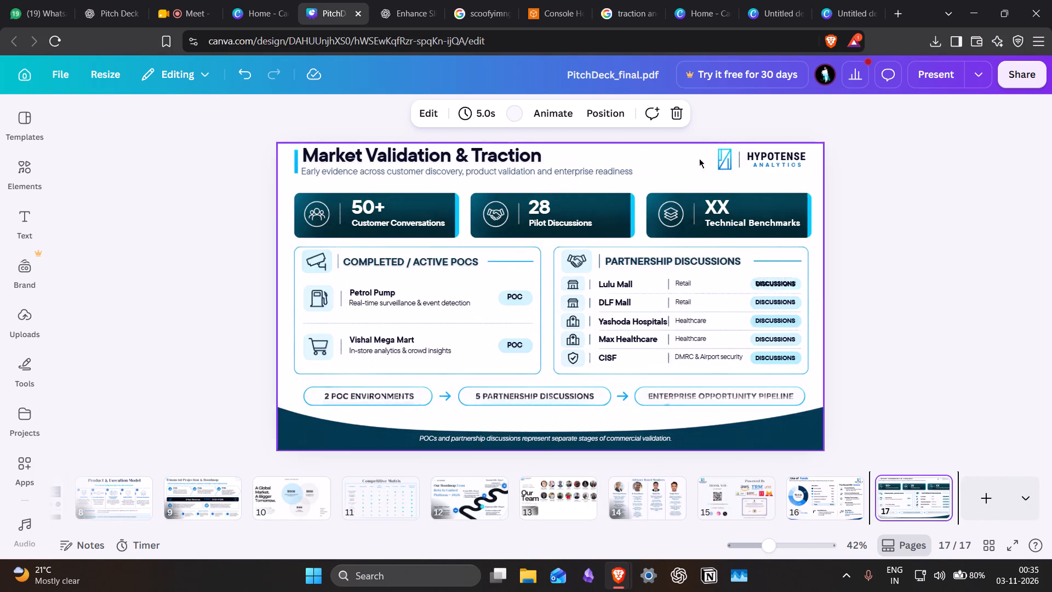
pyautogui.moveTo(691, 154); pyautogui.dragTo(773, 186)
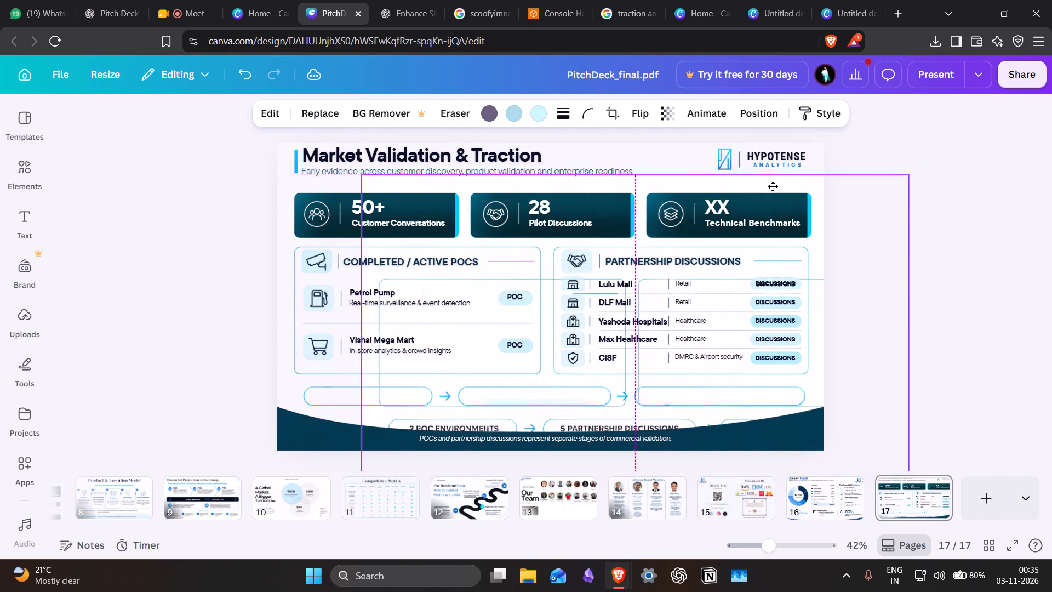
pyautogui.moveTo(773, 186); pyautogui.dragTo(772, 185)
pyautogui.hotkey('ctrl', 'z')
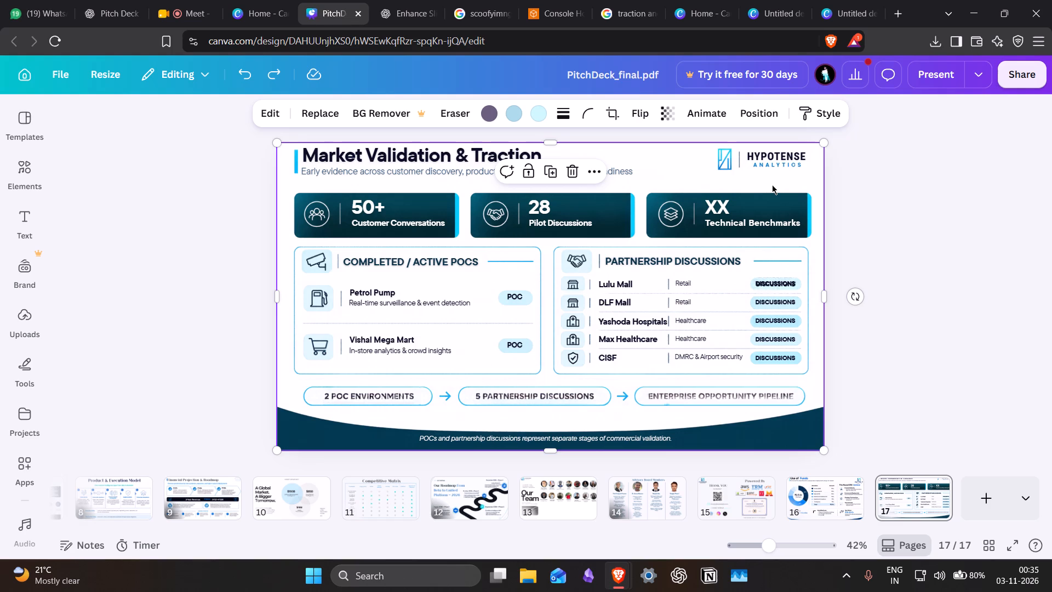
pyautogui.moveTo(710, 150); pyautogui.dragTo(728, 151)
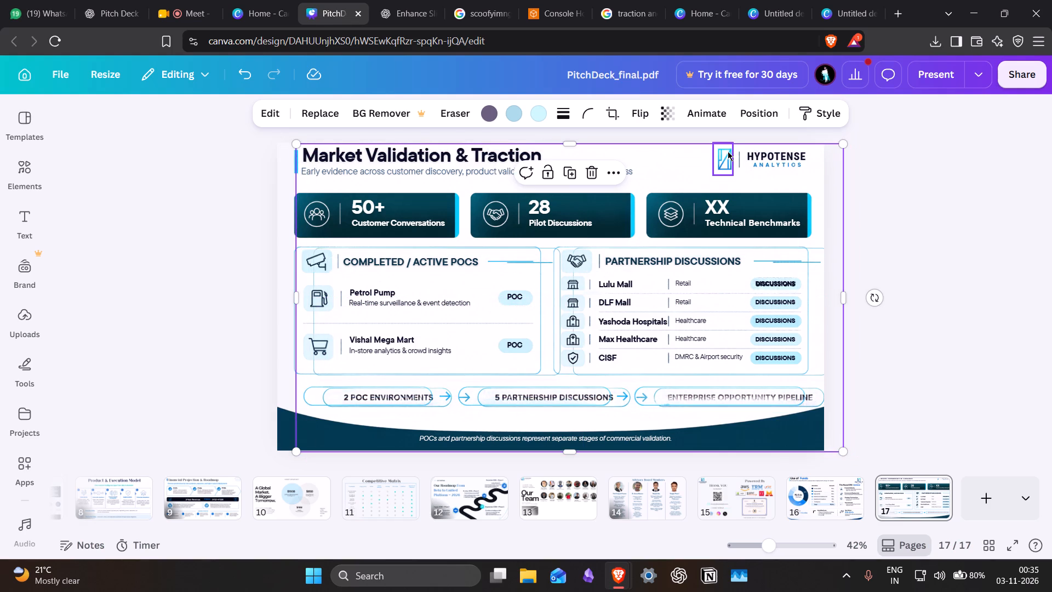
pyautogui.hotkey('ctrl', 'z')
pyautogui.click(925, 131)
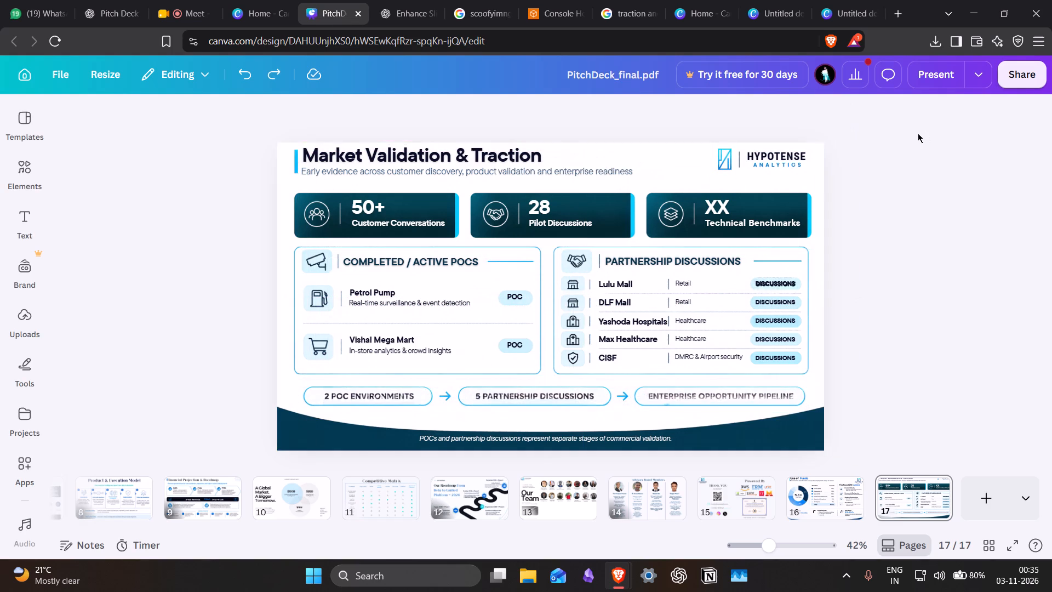
# Delete the misspelled Hypotense Analytics logo's icon, divider and both text layers from the Market Validation & Traction slide.
pyautogui.click(725, 155)
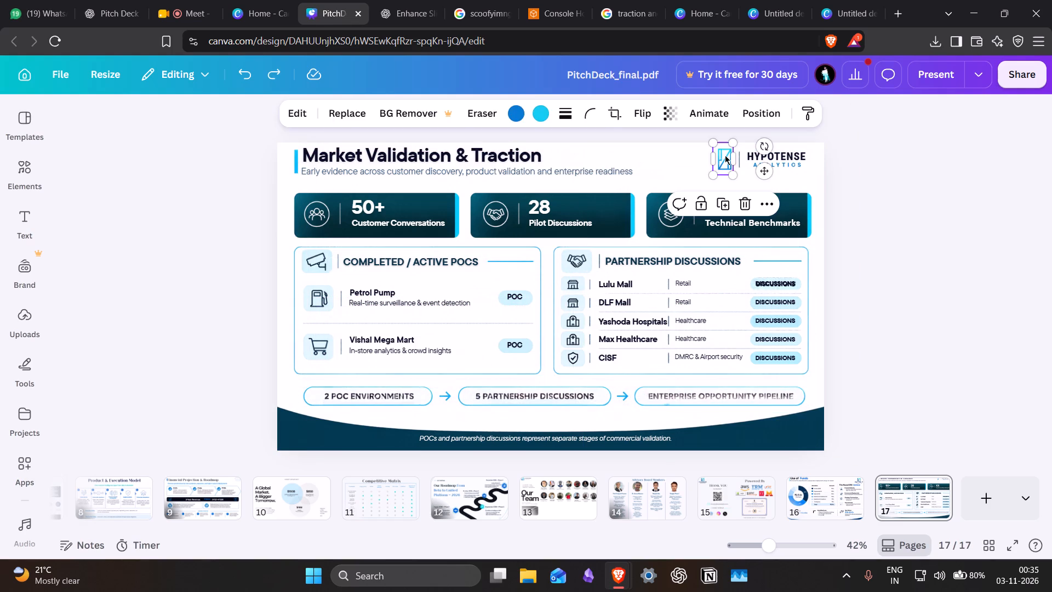
pyautogui.press('BackSpace')
pyautogui.click(739, 157)
pyautogui.press('BackSpace')
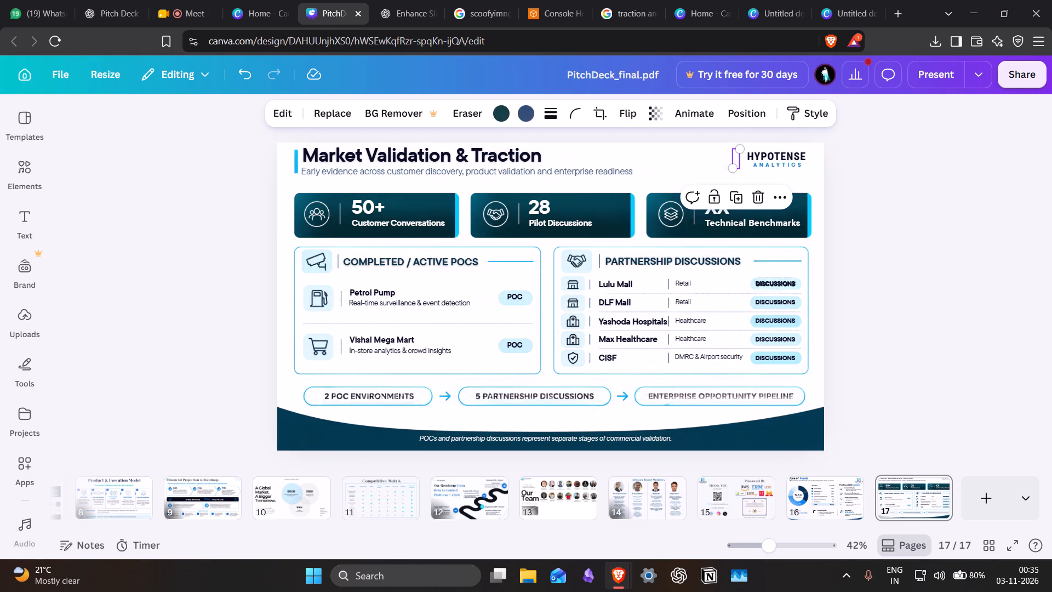
pyautogui.click(753, 156)
pyautogui.press('BackSpace')
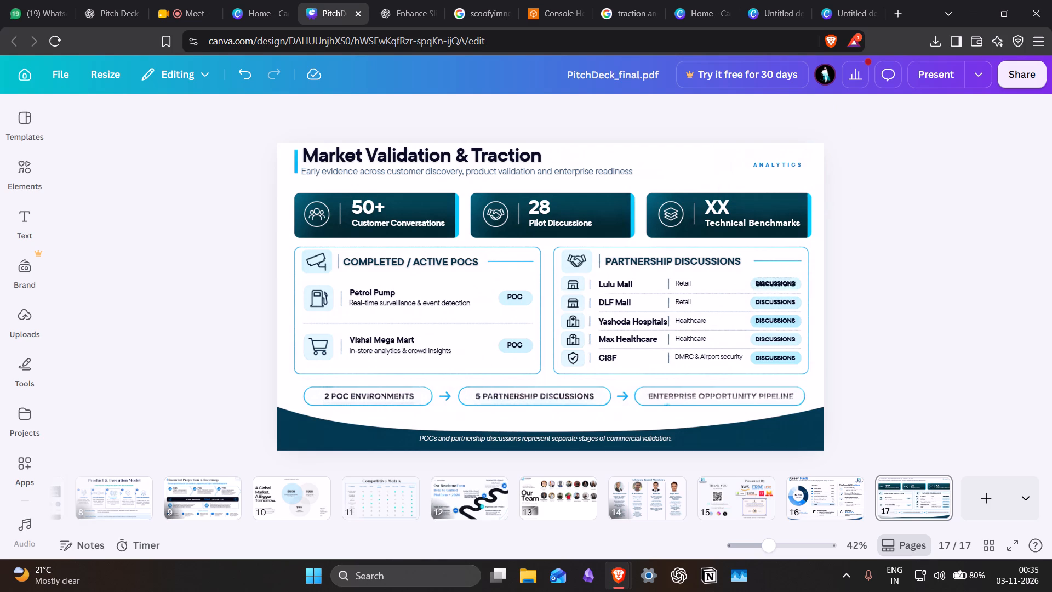
pyautogui.click(755, 162)
pyautogui.press('BackSpace')
# Delete the Technical Benchmarks card with its background, icon, divider, XX figure and label.
pyautogui.click(651, 198)
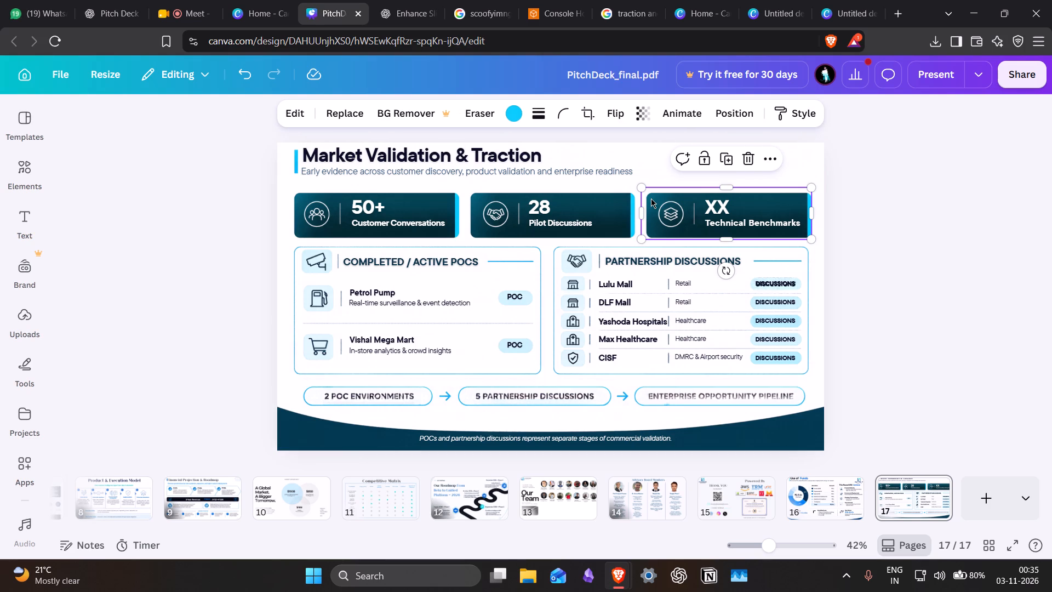
pyautogui.press('BackSpace')
pyautogui.click(673, 210)
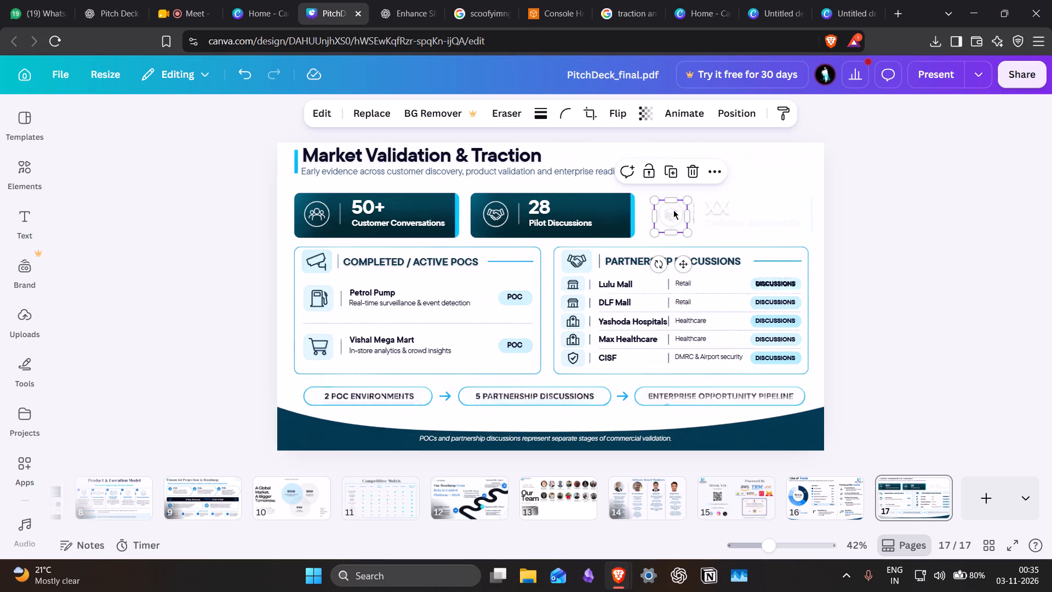
pyautogui.press('BackSpace')
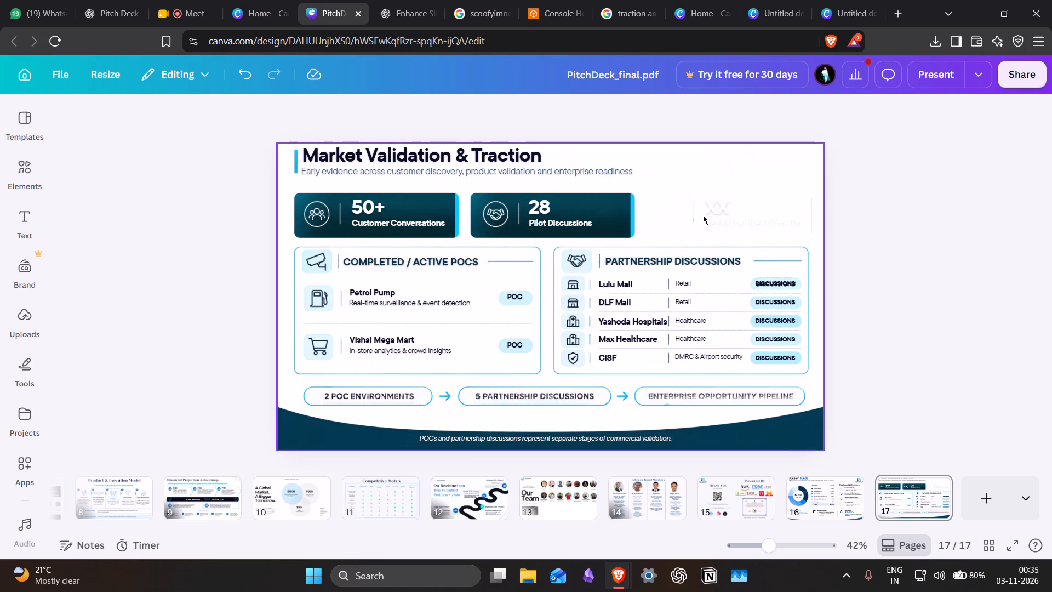
pyautogui.click(693, 217)
pyautogui.press('BackSpace')
pyautogui.click(713, 209)
pyautogui.press('BackSpace')
pyautogui.click(727, 222)
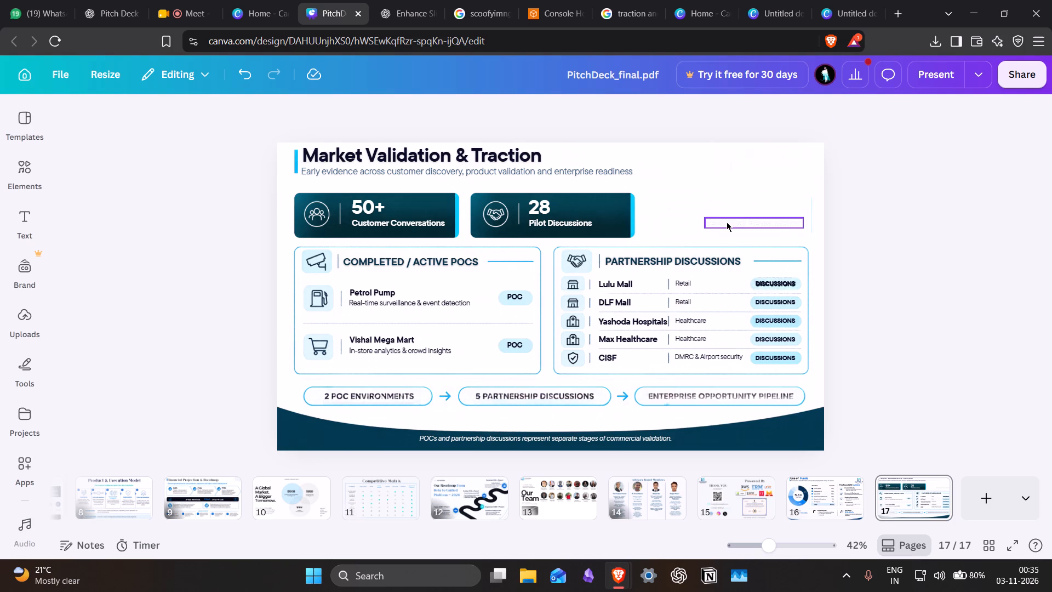
pyautogui.press('BackSpace')
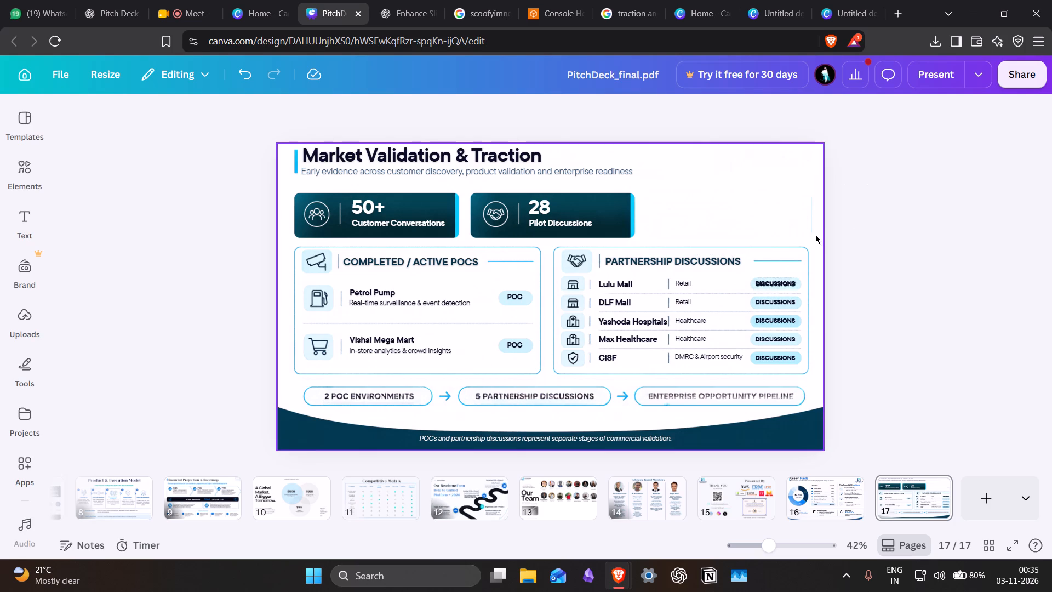
pyautogui.click(809, 220)
pyautogui.click(882, 218)
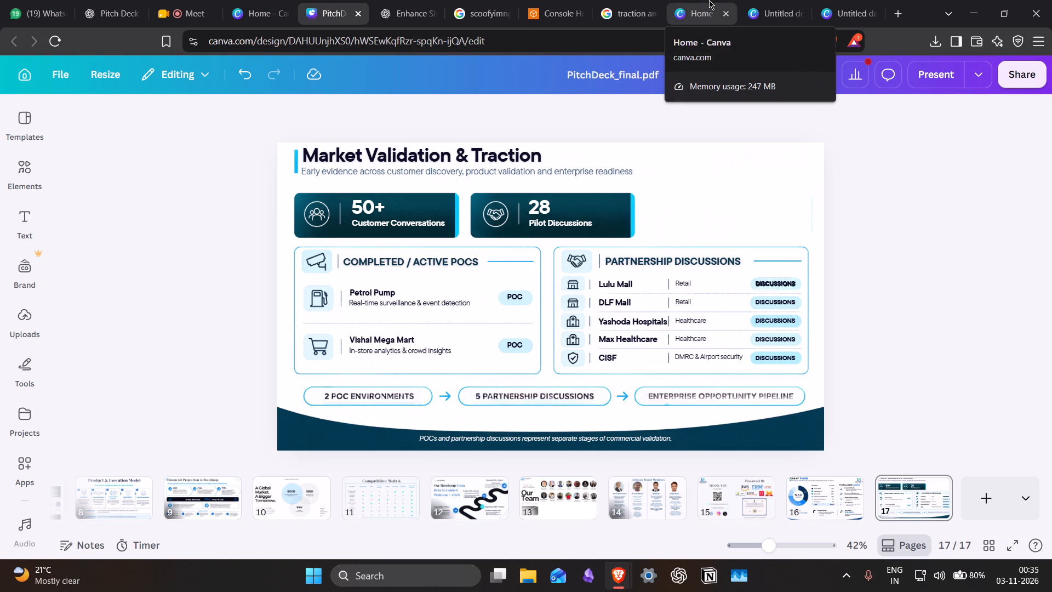
# Copy the Hypotenuse Analytics logo from the Use of Funds slide onto the Market Validation & Traction slide.
pyautogui.click(809, 493)
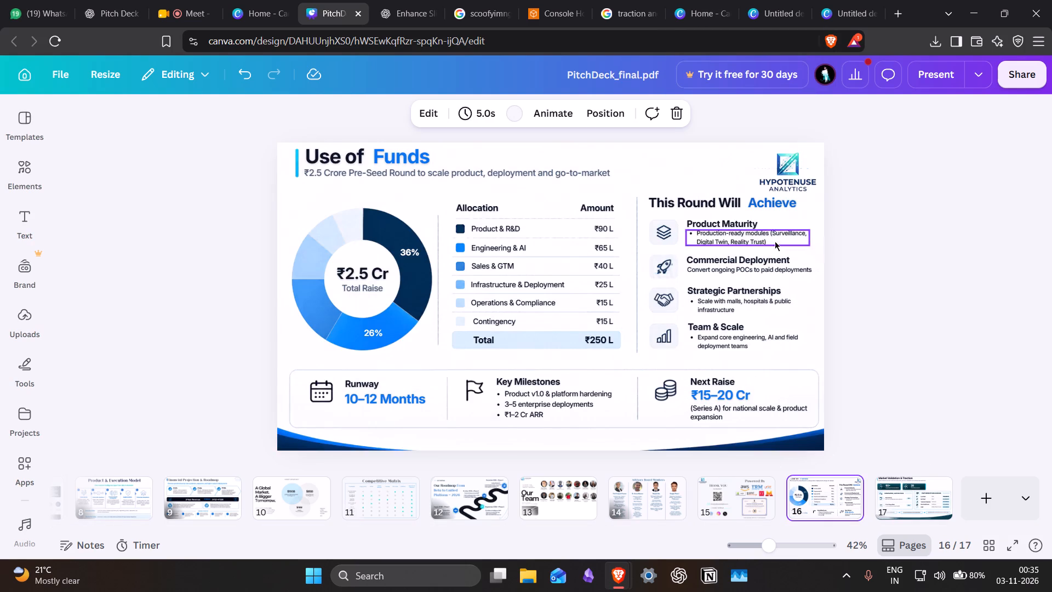
pyautogui.click(786, 173)
pyautogui.hotkey('ctrl', 'c')
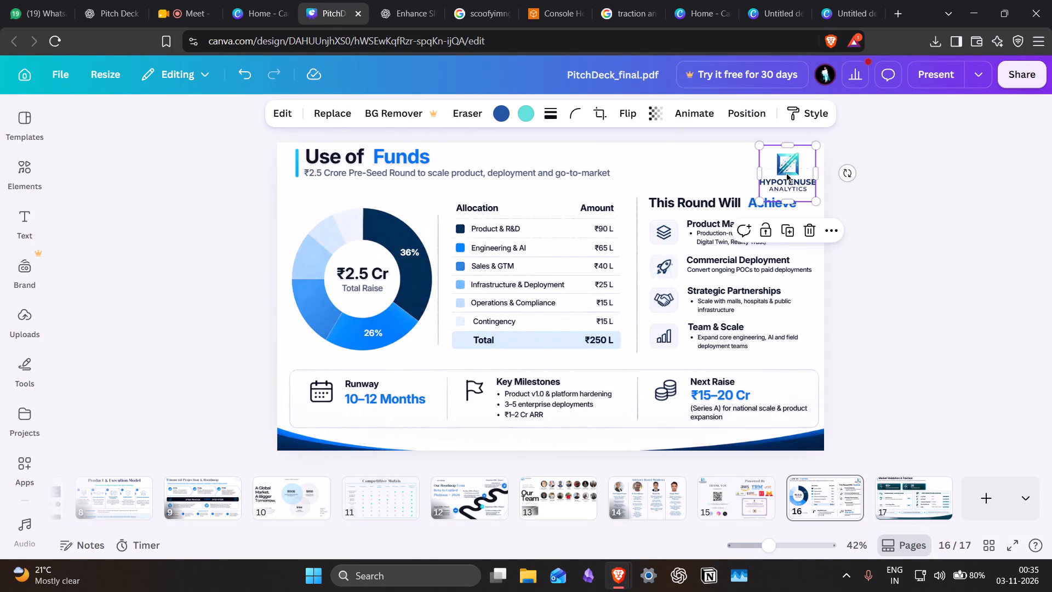
pyautogui.click(932, 503)
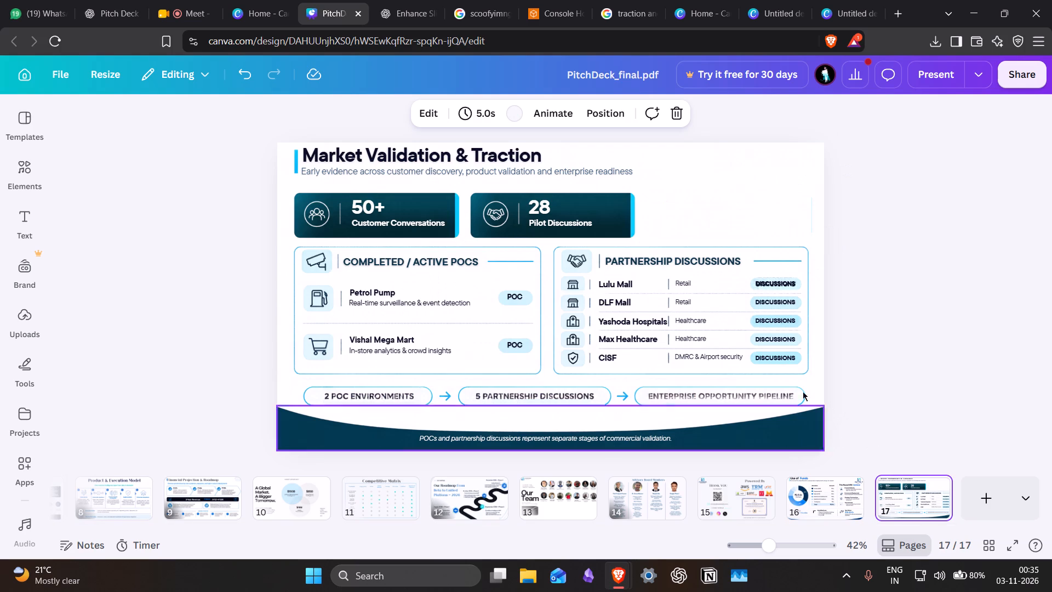
pyautogui.click(753, 231)
pyautogui.hotkey('ctrl', 'v')
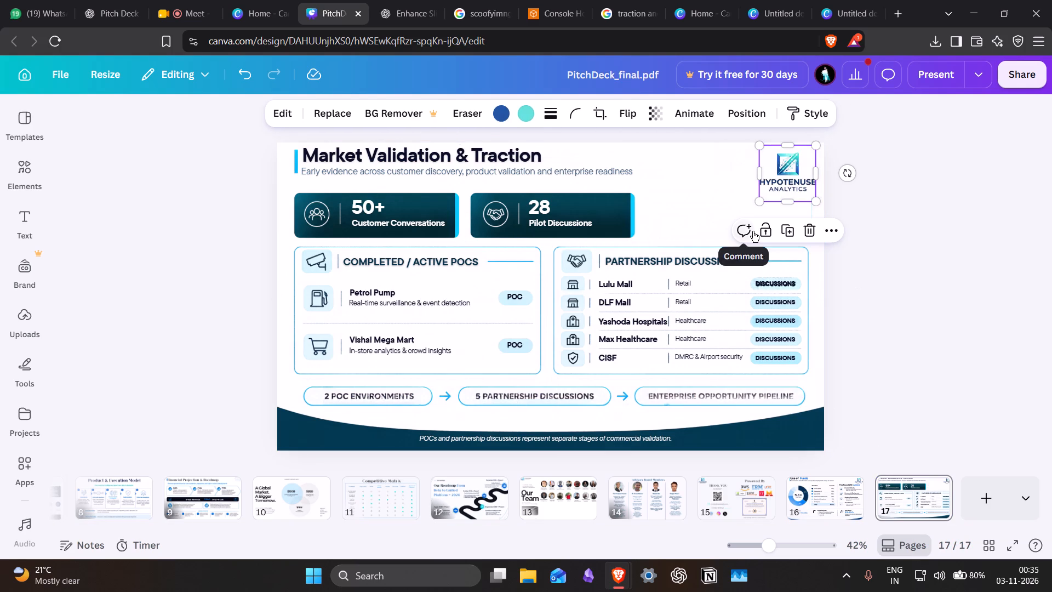
# Enlarge the pasted Hypotenuse Analytics logo and adjust its position in the empty space above the Partnership Discussions box.
pyautogui.moveTo(761, 196); pyautogui.dragTo(734, 213)
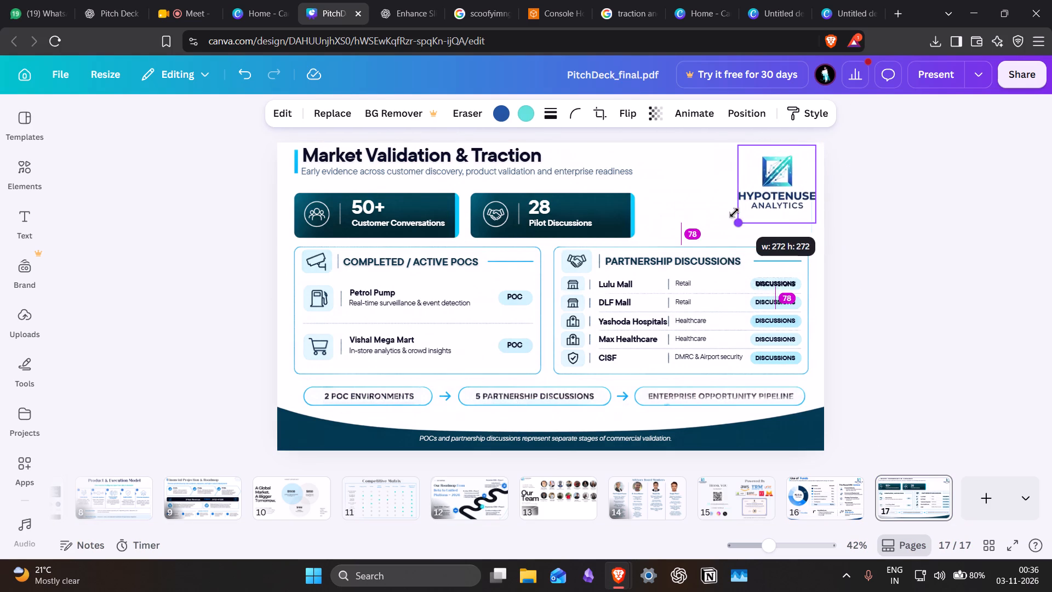
pyautogui.moveTo(734, 213); pyautogui.dragTo(730, 218)
pyautogui.moveTo(797, 166); pyautogui.dragTo(782, 174)
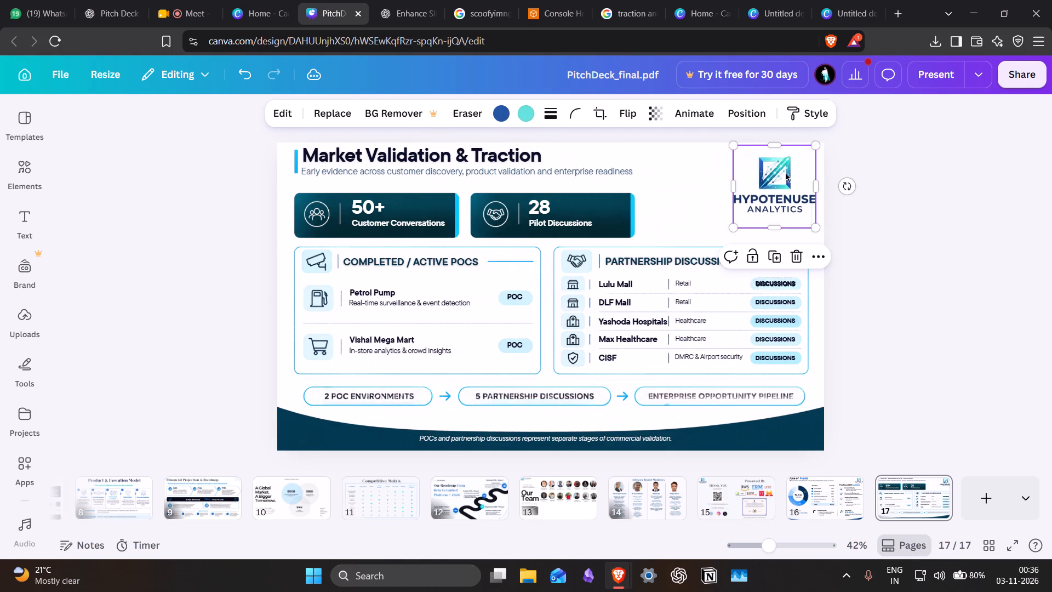
# Shift the Hypotenuse Analytics logo slightly down and inward within the empty space above the Partnership Discussions box.
pyautogui.moveTo(782, 174); pyautogui.dragTo(787, 174)
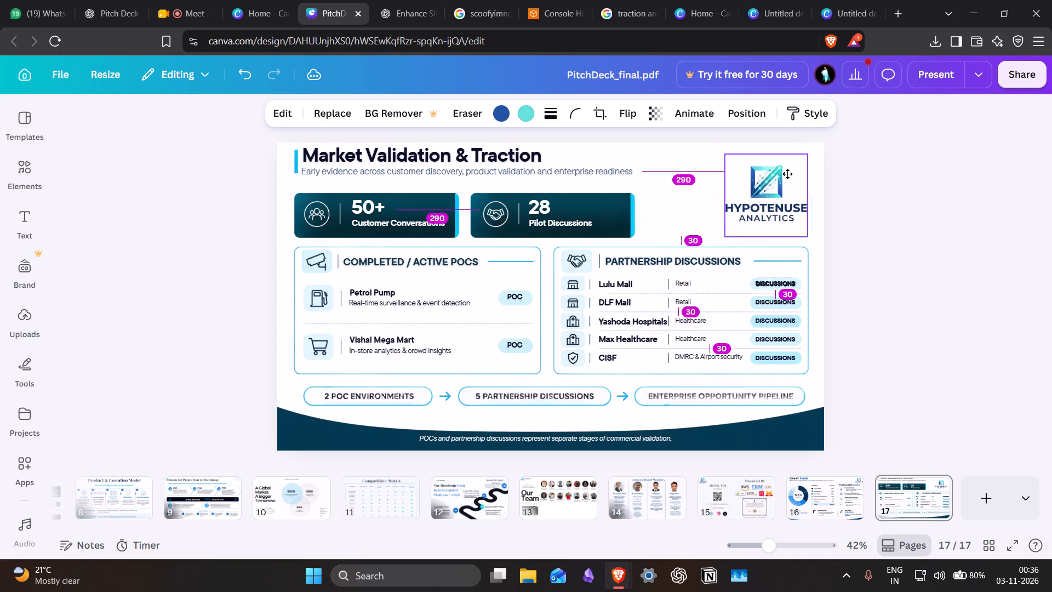
pyautogui.moveTo(787, 174); pyautogui.dragTo(786, 174)
pyautogui.click(873, 189)
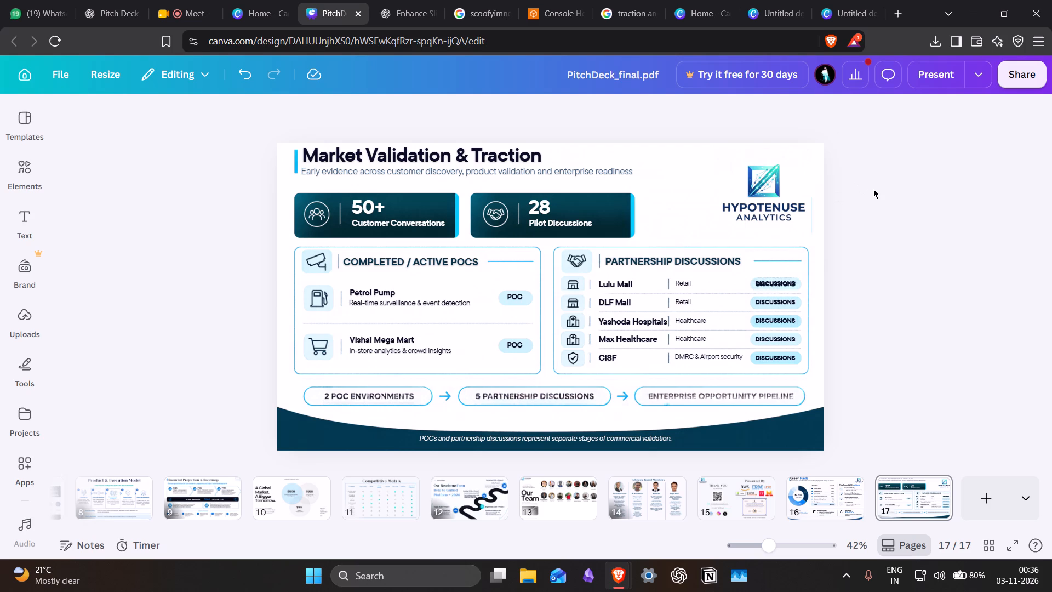
# Change the Customer Conversations figure to 45+.
pyautogui.doubleClick(361, 203)
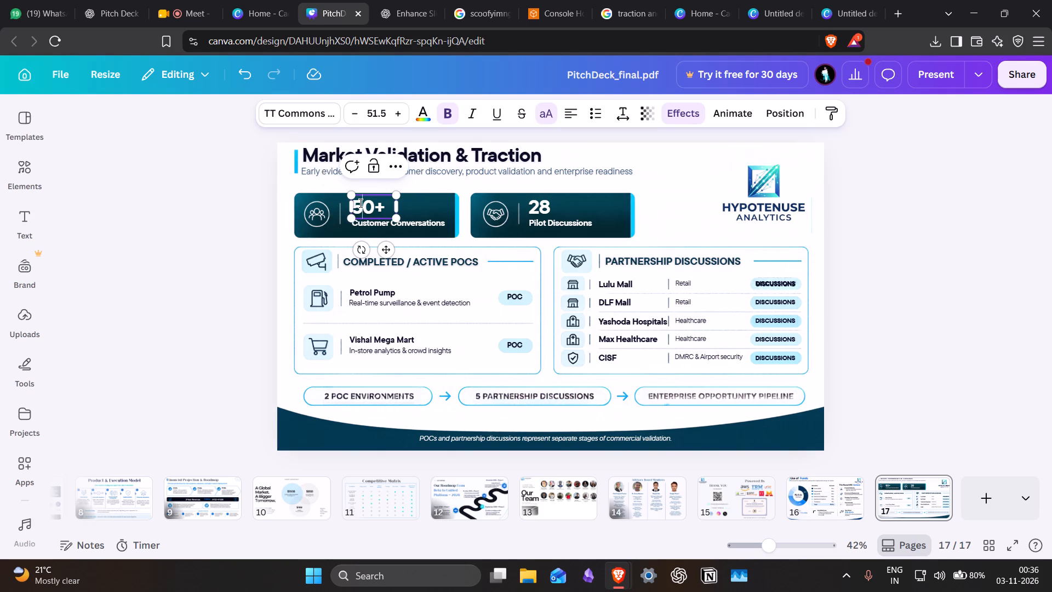
pyautogui.press('Right')
pyautogui.press('BackSpace')
pyautogui.press('BackSpace')
pyautogui.write('45')
pyautogui.click(201, 200)
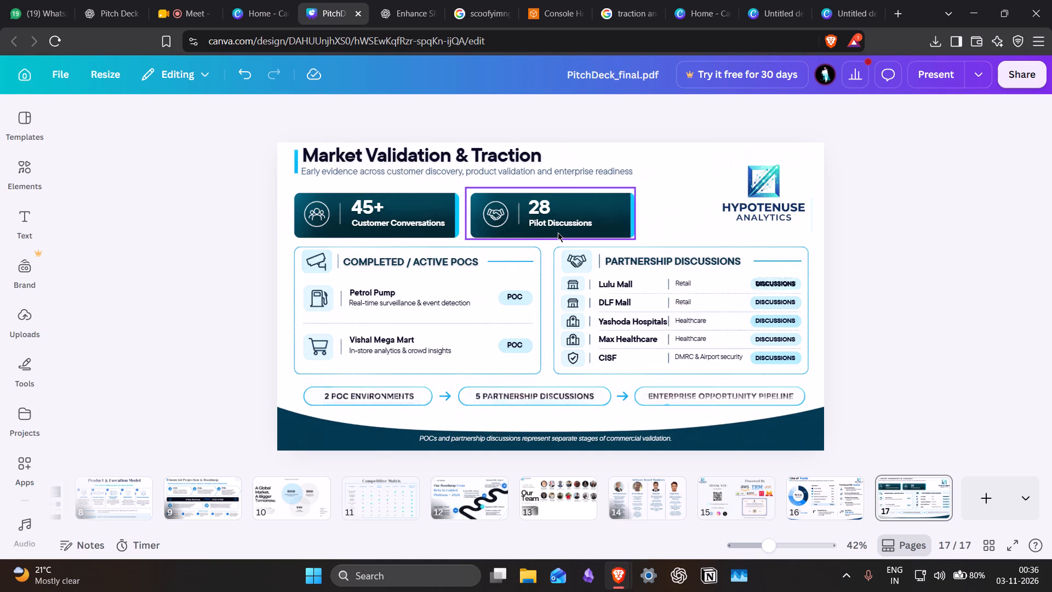
# Change the Pilot Discussions figure to 26+ and widen its text box so the figure fits on one line.
pyautogui.doubleClick(535, 204)
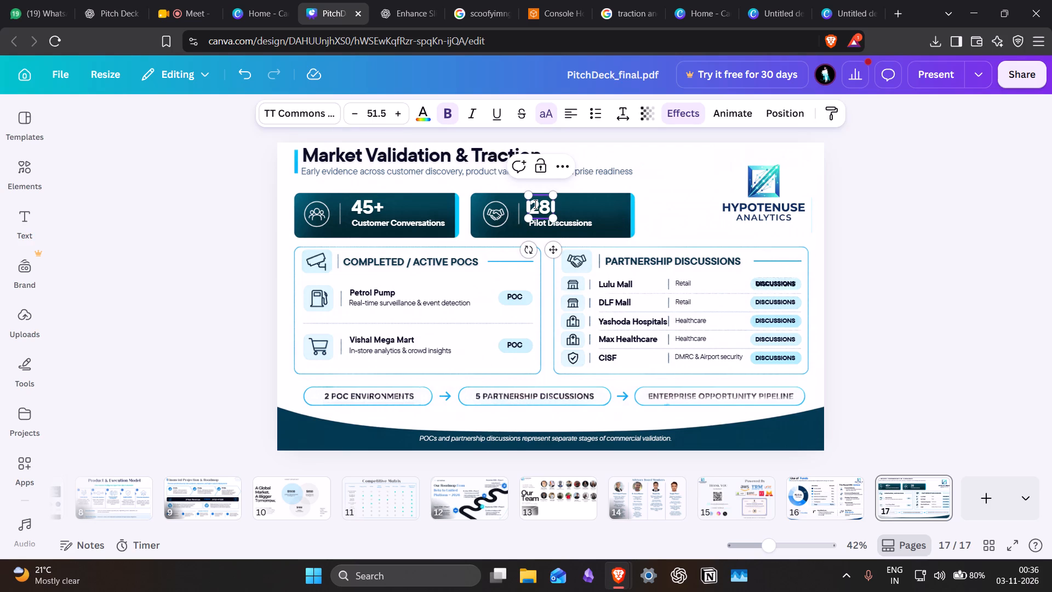
pyautogui.press('Right')
pyautogui.press('BackSpace')
pyautogui.press('BackSpace')
pyautogui.write('26')
pyautogui.click(224, 217)
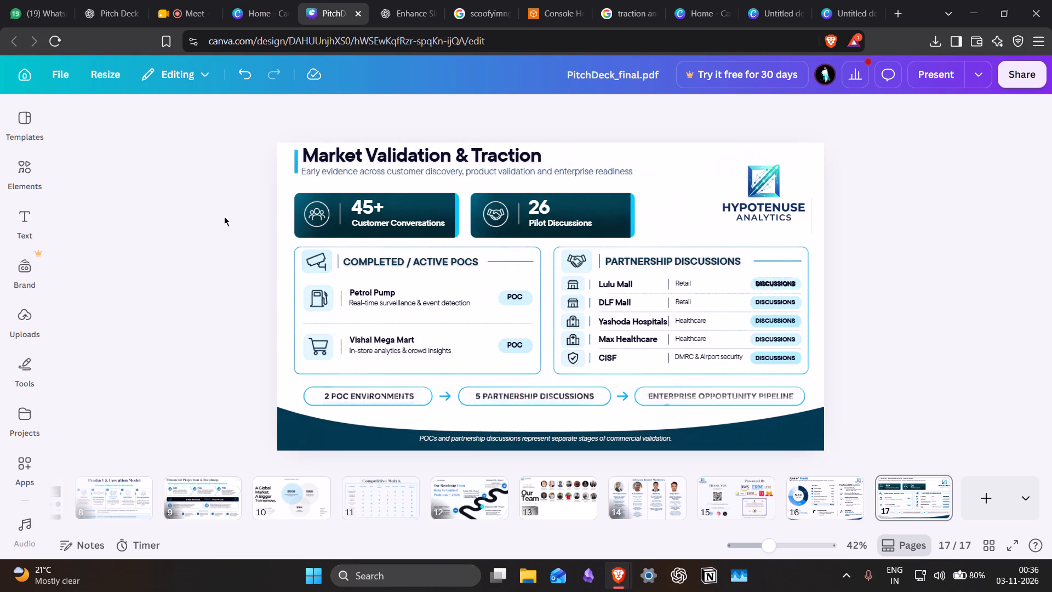
pyautogui.click(530, 202)
pyautogui.click(531, 202)
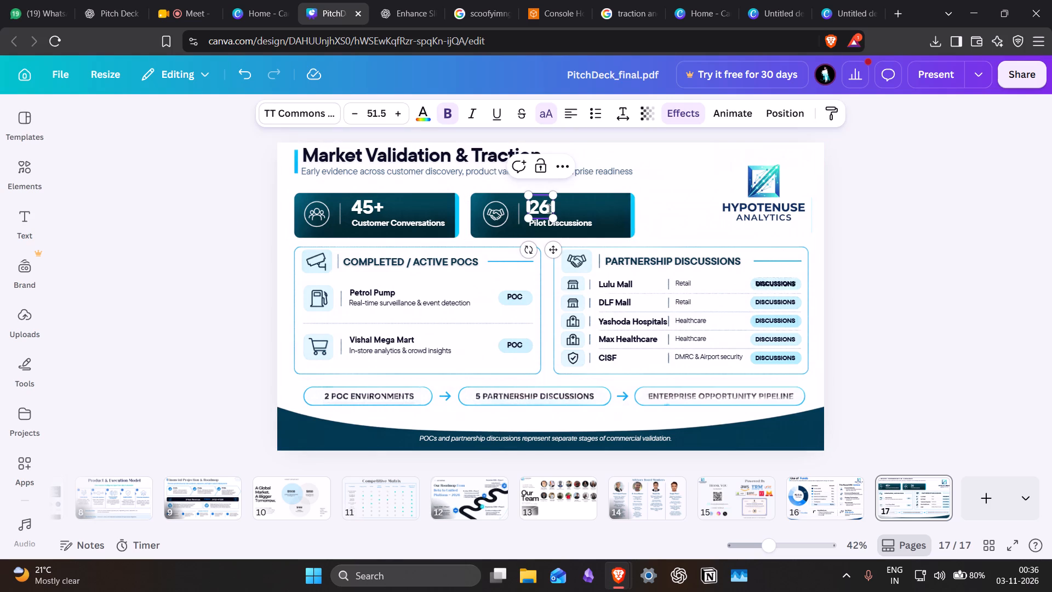
pyautogui.click(548, 209)
pyautogui.press('+')
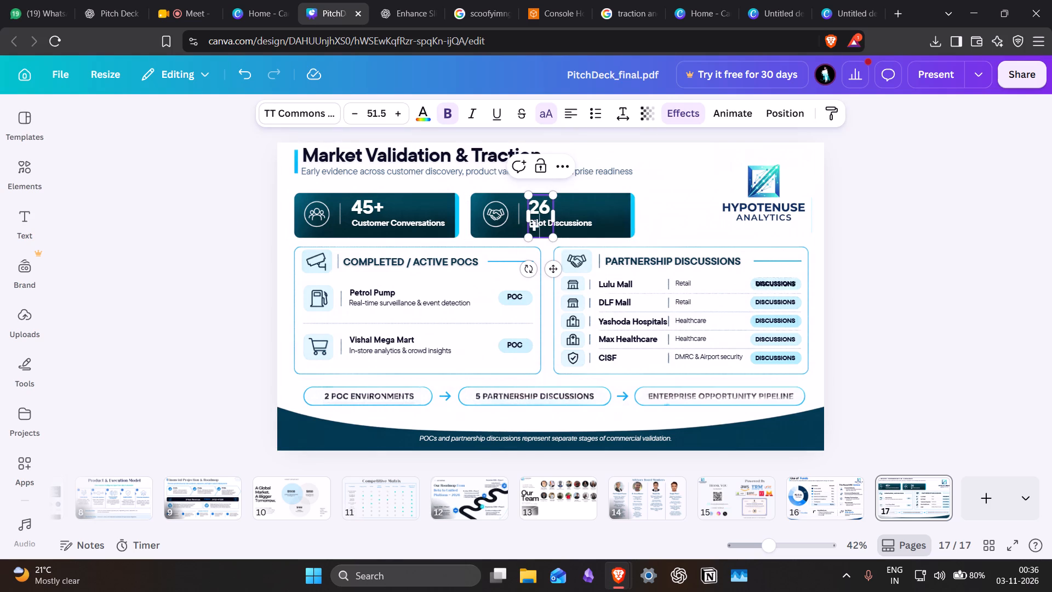
pyautogui.moveTo(554, 213); pyautogui.dragTo(554, 212)
pyautogui.moveTo(554, 212); pyautogui.dragTo(569, 212)
pyautogui.click(896, 219)
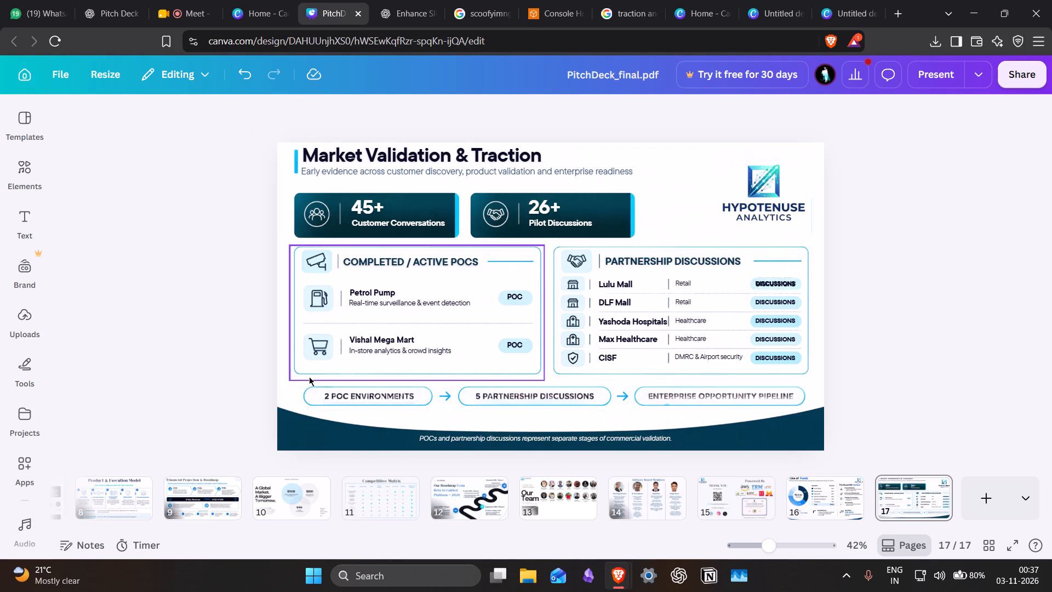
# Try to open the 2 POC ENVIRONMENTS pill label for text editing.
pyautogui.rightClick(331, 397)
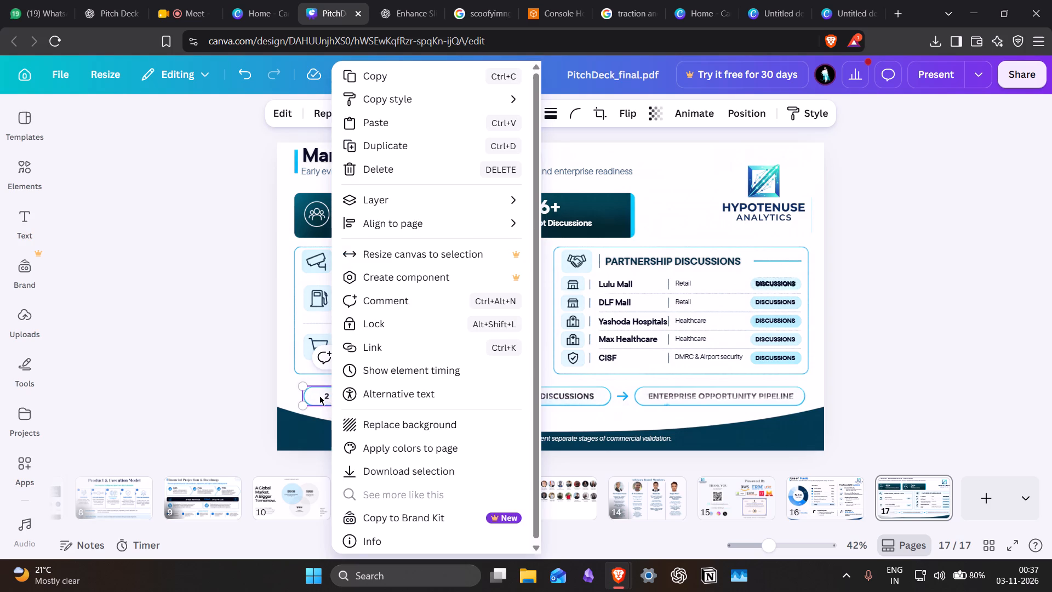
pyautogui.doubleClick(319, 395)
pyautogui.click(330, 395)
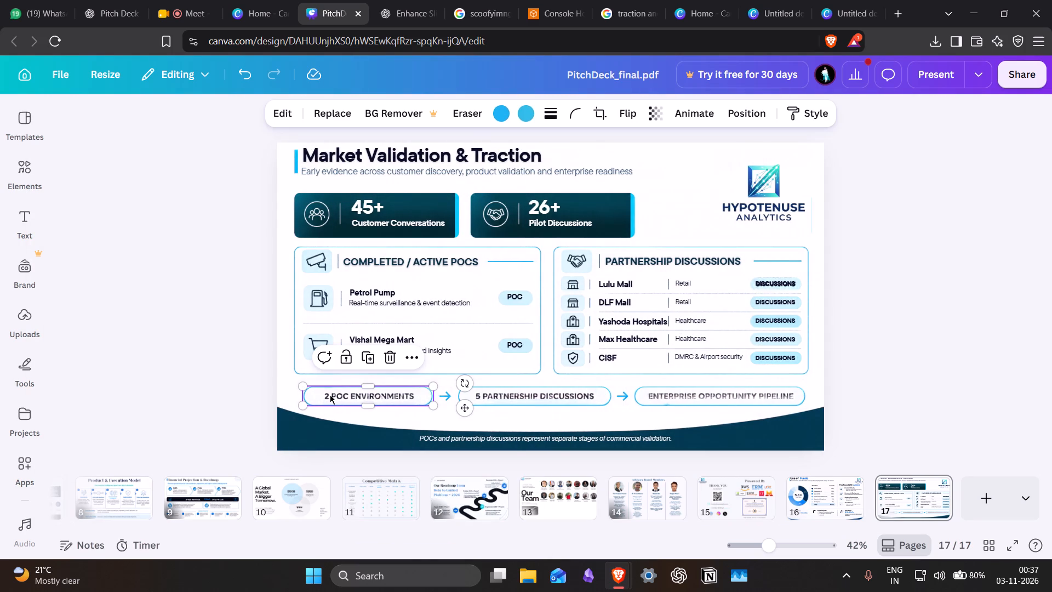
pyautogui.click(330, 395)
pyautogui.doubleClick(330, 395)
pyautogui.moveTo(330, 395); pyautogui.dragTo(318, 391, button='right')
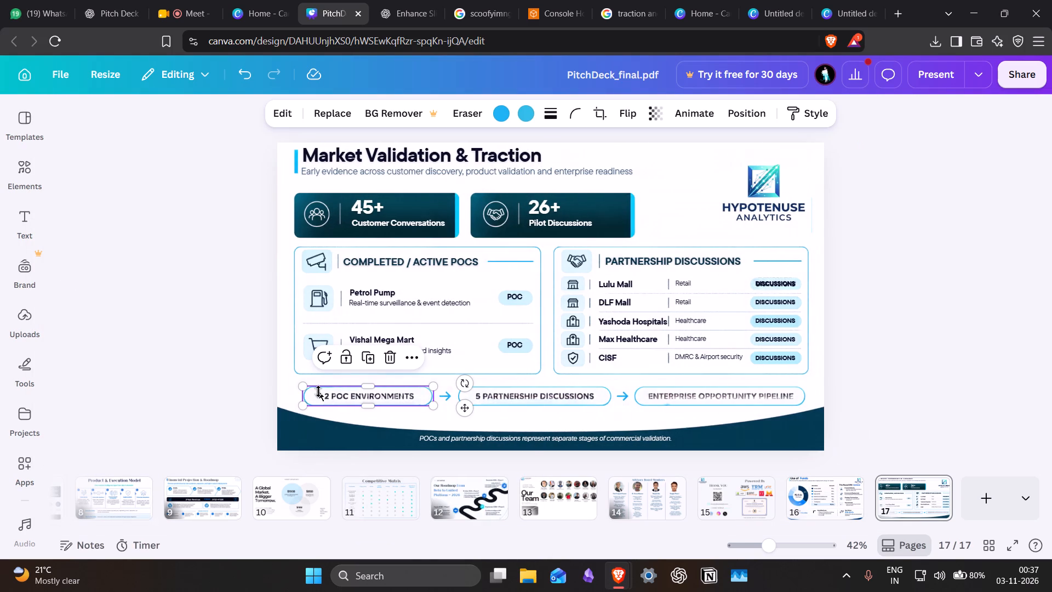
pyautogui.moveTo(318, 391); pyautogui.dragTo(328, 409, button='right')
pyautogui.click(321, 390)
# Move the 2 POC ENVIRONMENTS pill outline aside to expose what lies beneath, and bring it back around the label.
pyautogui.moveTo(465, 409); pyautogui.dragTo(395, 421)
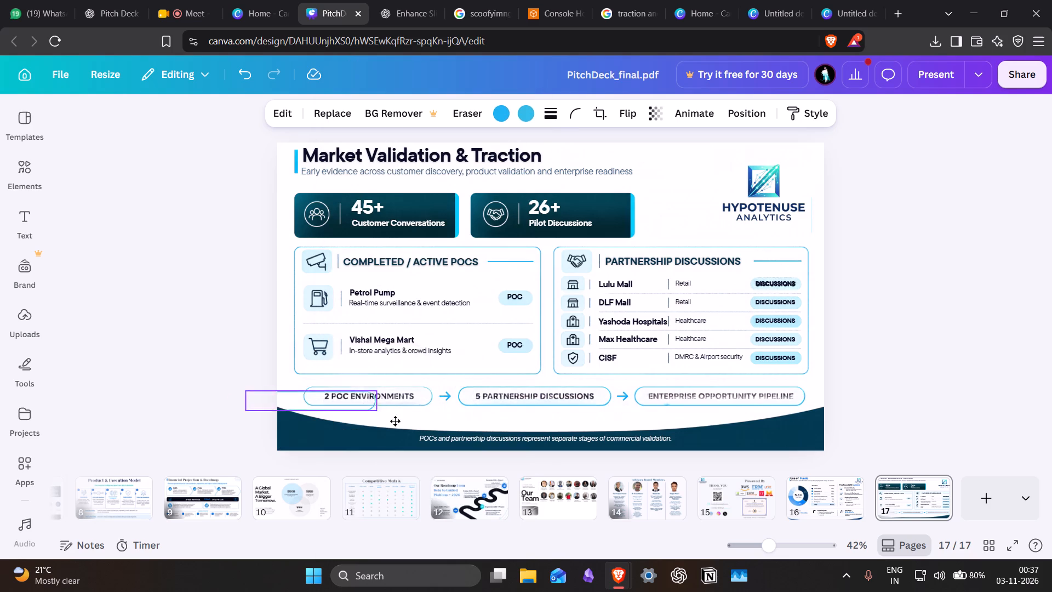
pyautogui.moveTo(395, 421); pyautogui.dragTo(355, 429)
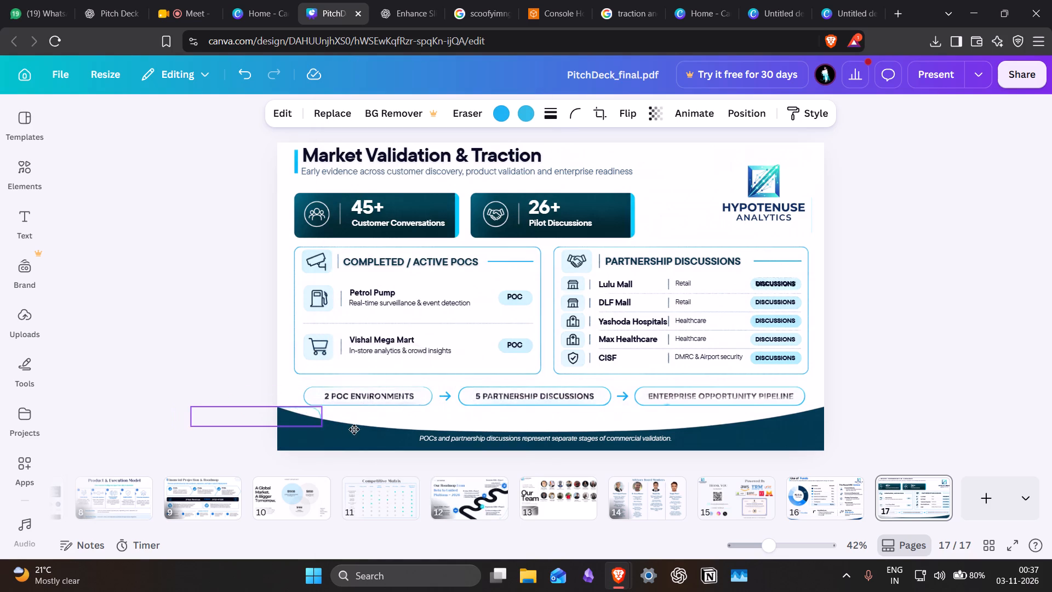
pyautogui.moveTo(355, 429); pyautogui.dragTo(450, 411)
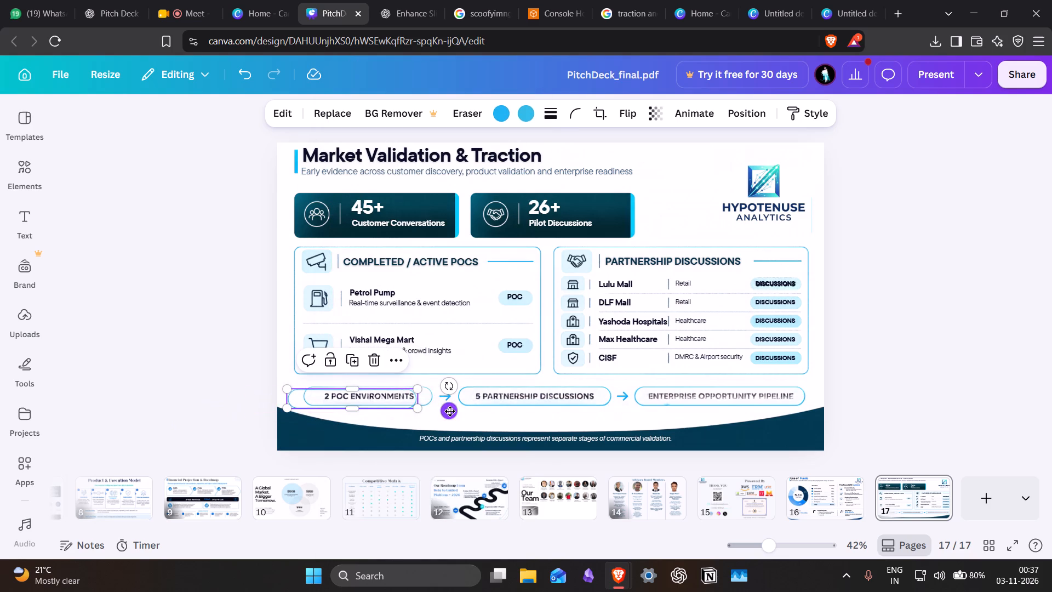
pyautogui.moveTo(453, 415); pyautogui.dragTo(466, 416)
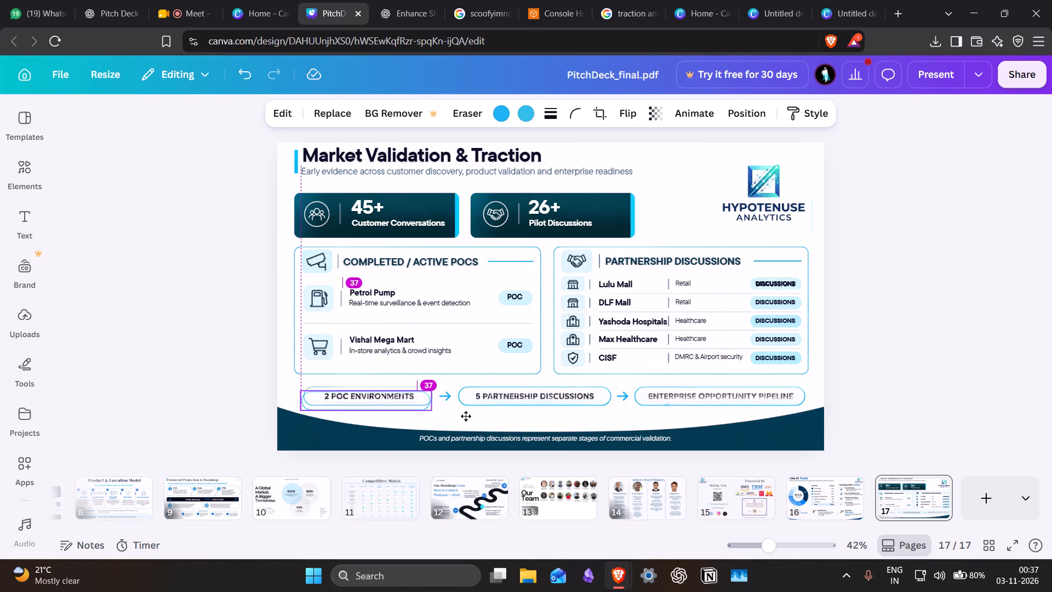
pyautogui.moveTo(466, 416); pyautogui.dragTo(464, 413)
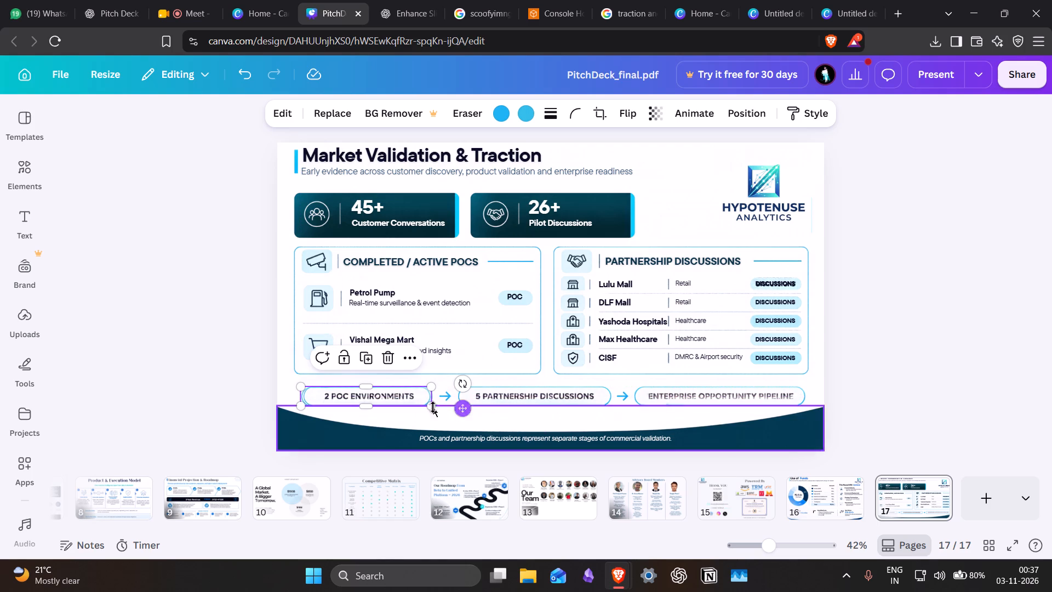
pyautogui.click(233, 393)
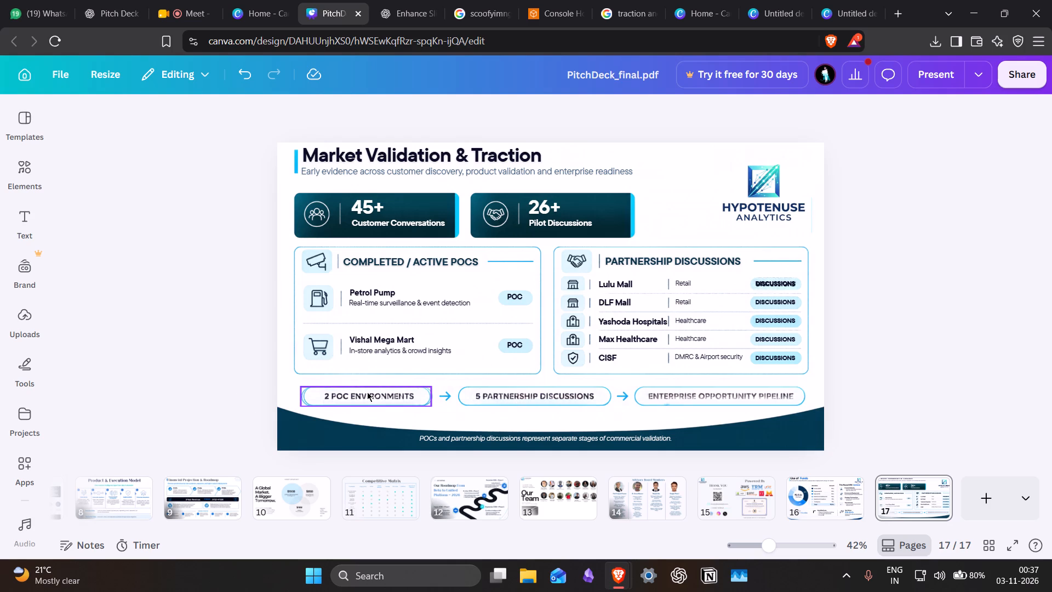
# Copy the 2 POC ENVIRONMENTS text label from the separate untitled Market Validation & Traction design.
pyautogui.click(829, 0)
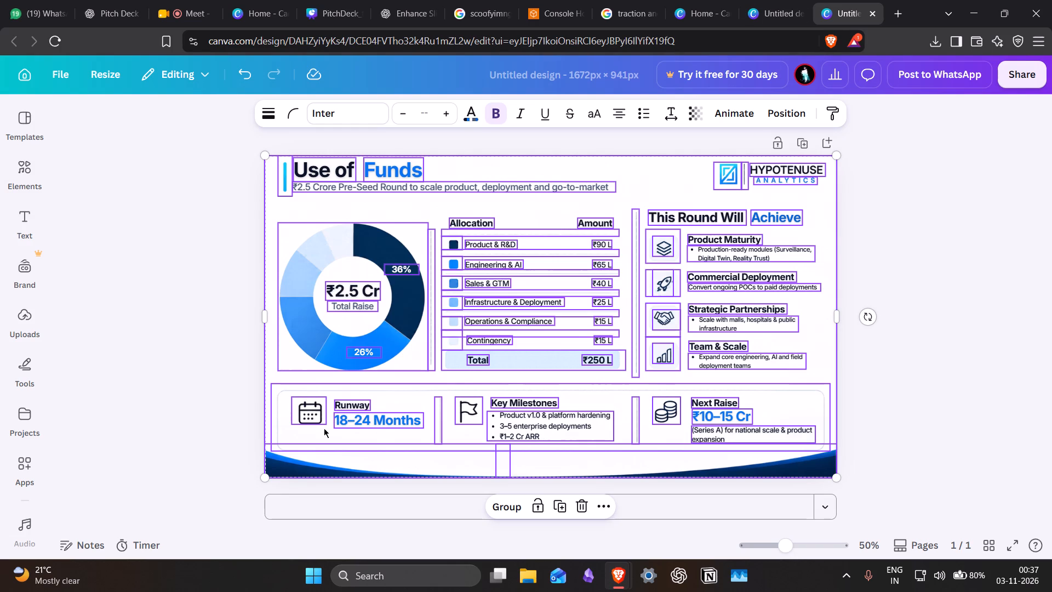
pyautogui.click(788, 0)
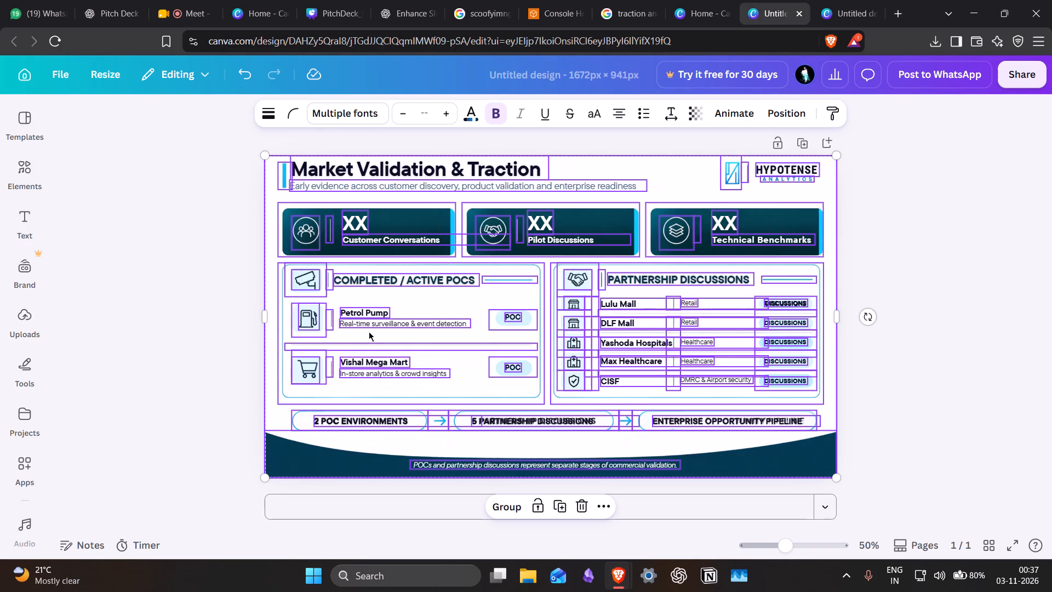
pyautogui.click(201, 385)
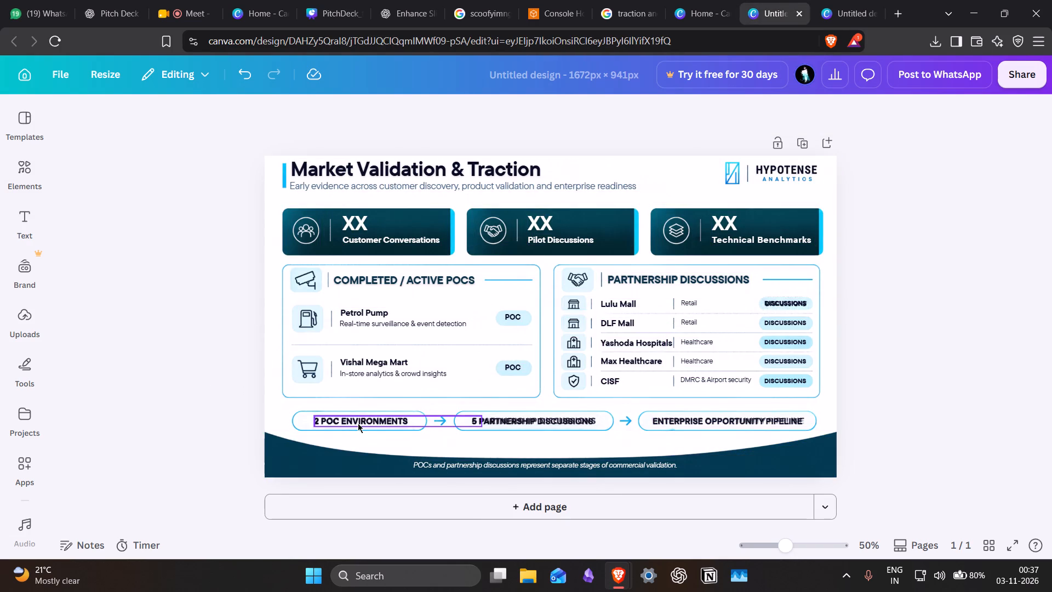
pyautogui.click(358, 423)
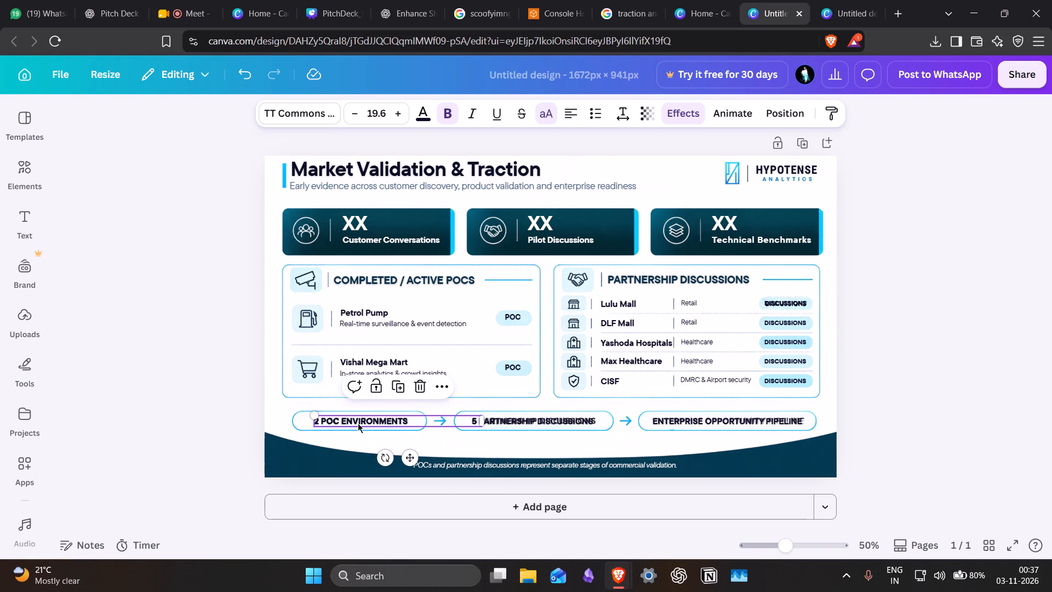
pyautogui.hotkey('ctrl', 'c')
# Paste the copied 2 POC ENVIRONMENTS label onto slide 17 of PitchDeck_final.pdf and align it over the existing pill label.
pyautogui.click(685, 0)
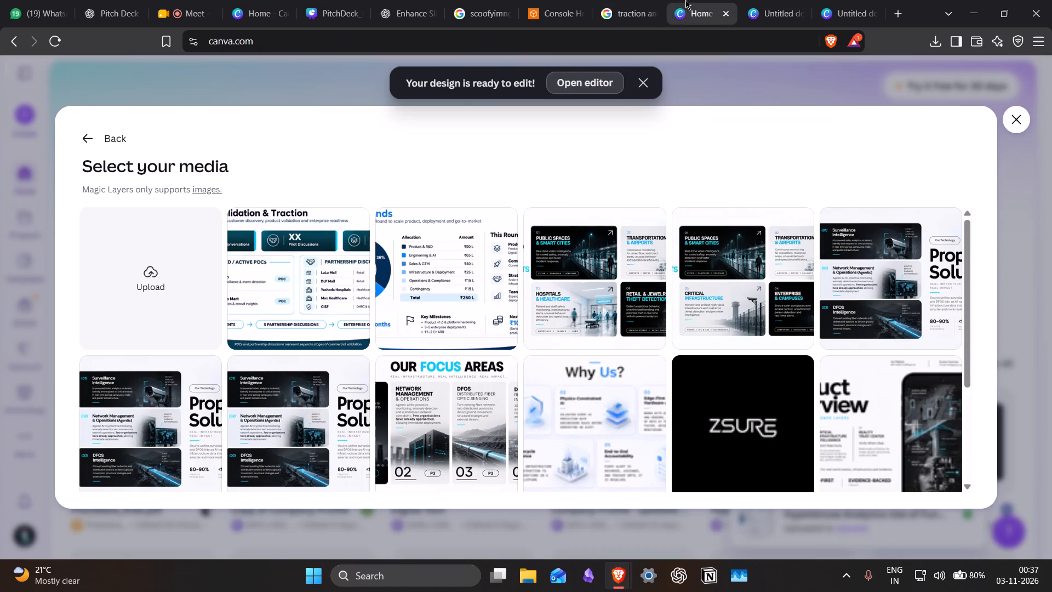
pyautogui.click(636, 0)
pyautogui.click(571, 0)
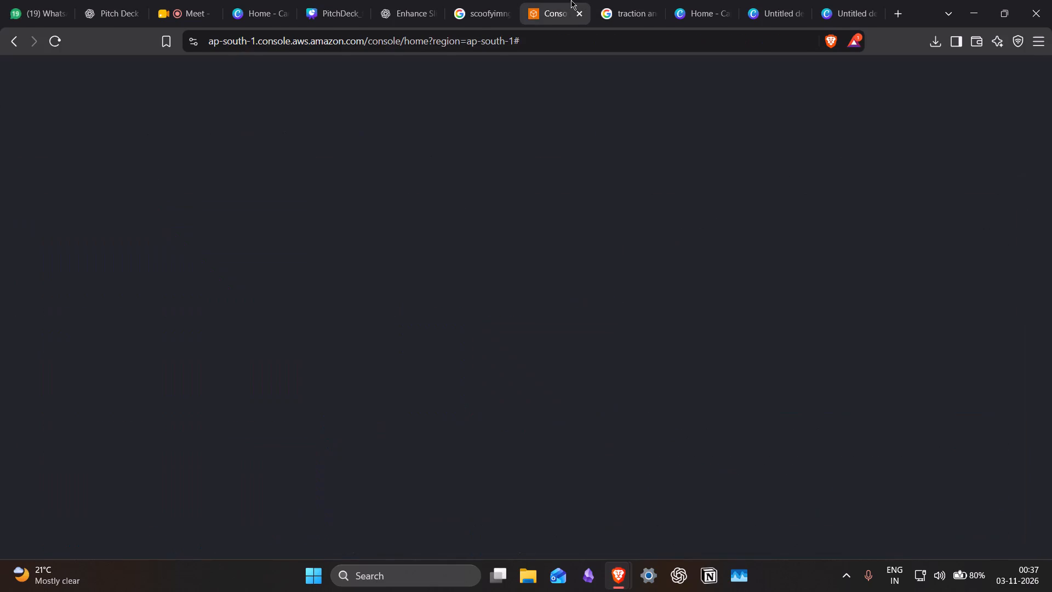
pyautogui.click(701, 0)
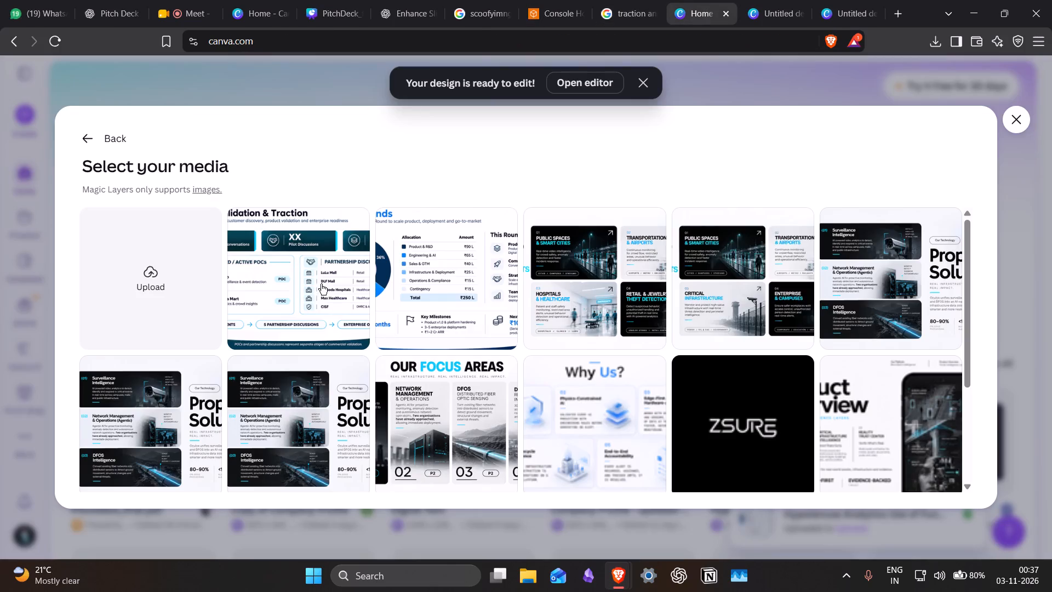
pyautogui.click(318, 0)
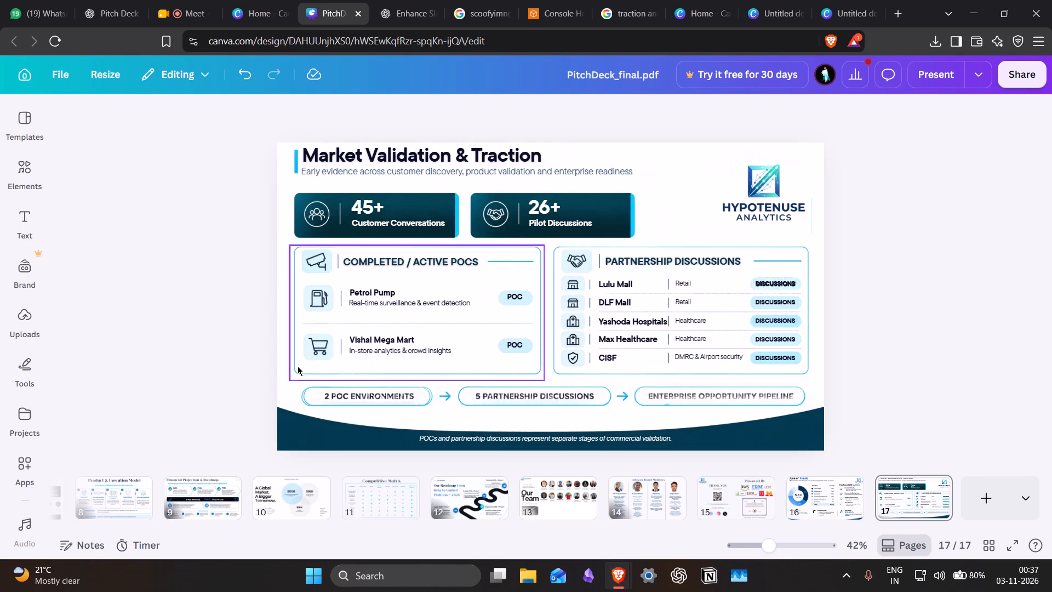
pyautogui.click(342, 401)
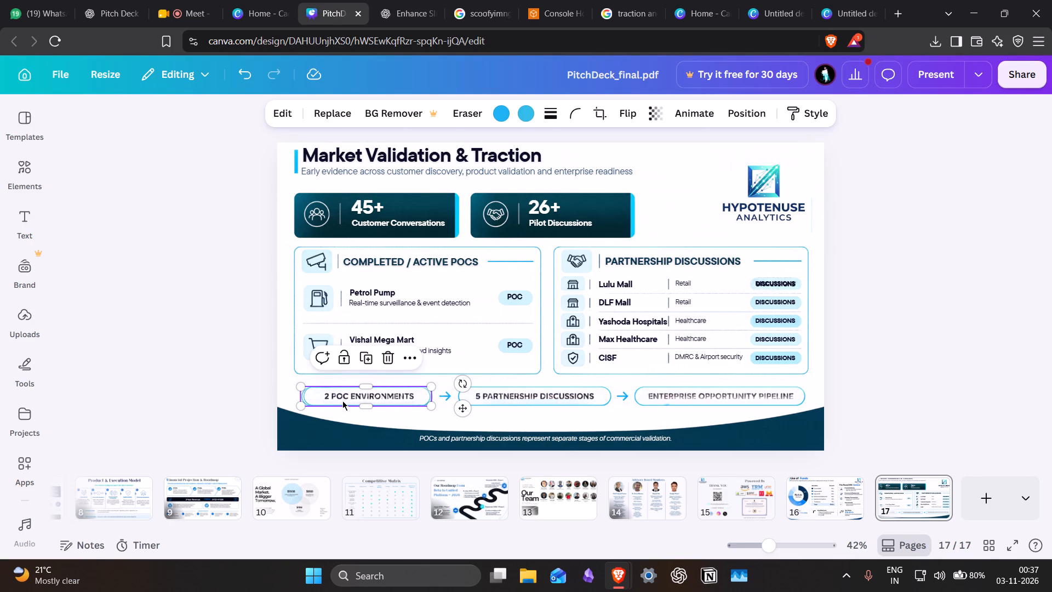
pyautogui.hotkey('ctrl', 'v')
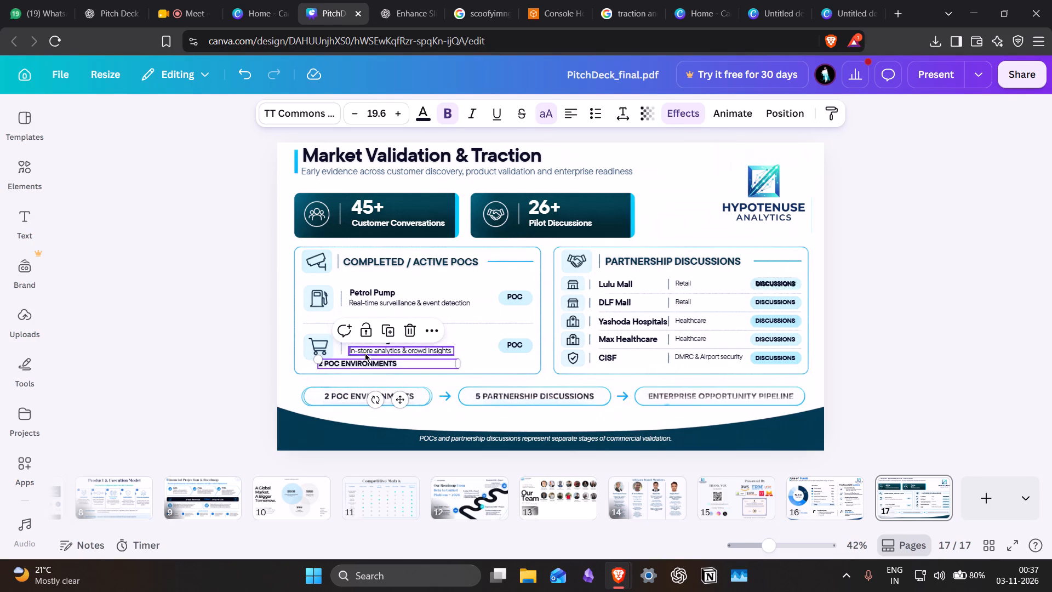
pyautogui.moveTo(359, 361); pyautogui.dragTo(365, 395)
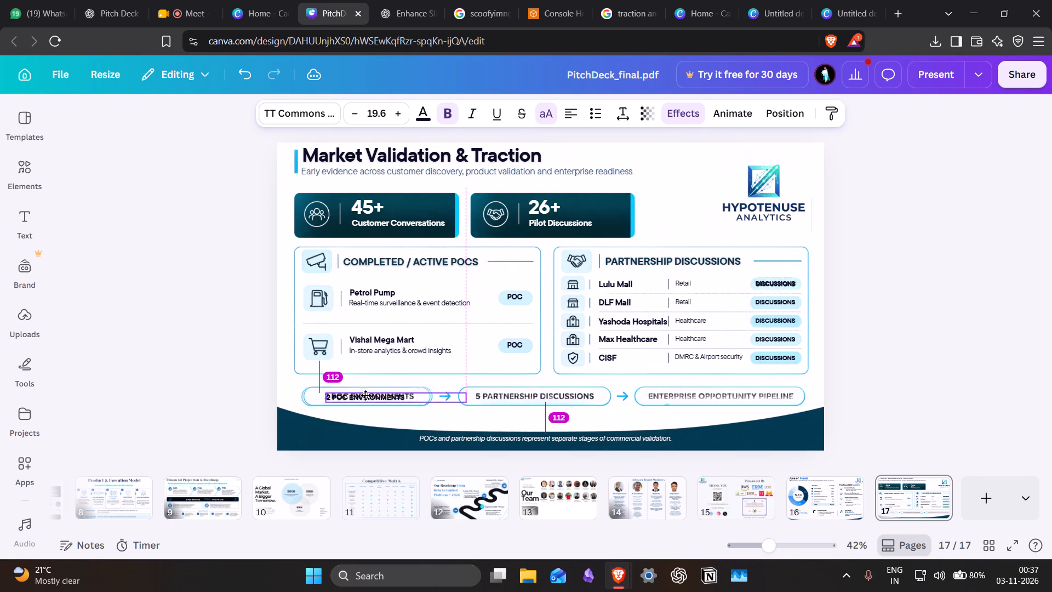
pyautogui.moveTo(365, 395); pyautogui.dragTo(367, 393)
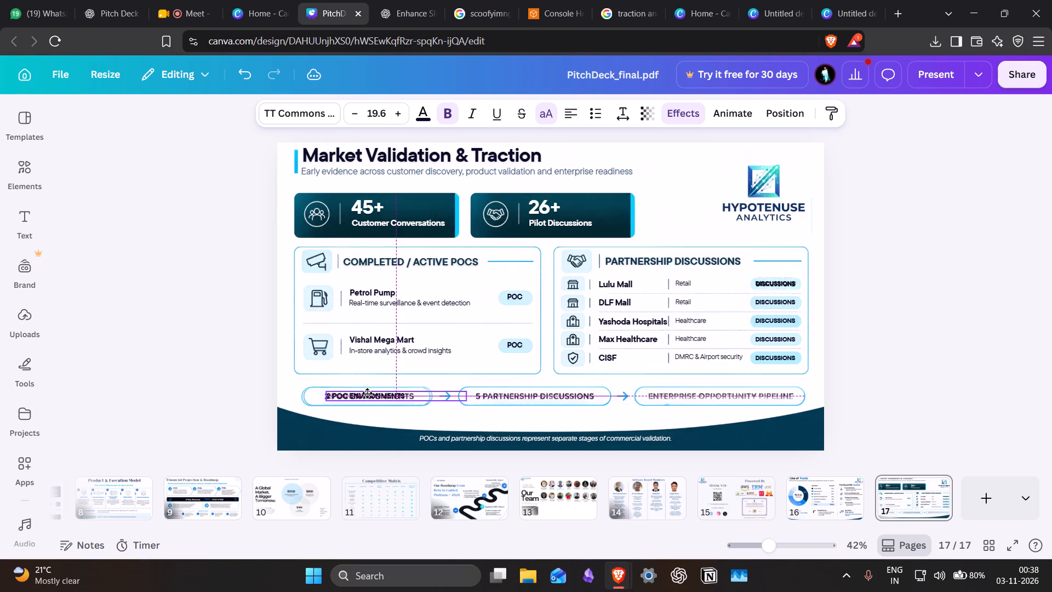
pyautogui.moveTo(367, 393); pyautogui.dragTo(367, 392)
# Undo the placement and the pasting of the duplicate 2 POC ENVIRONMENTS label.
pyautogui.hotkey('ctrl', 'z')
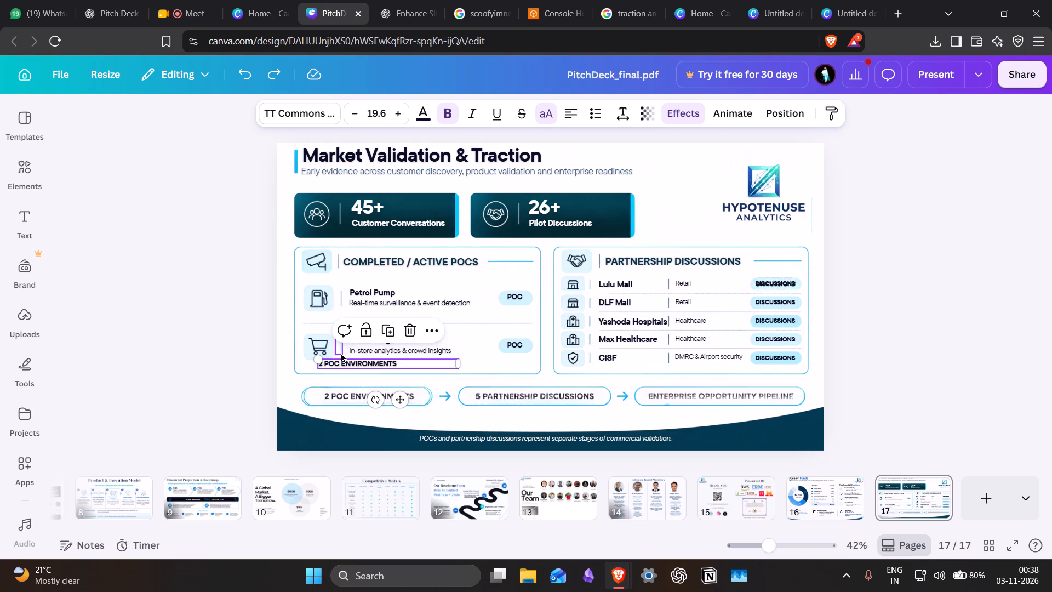
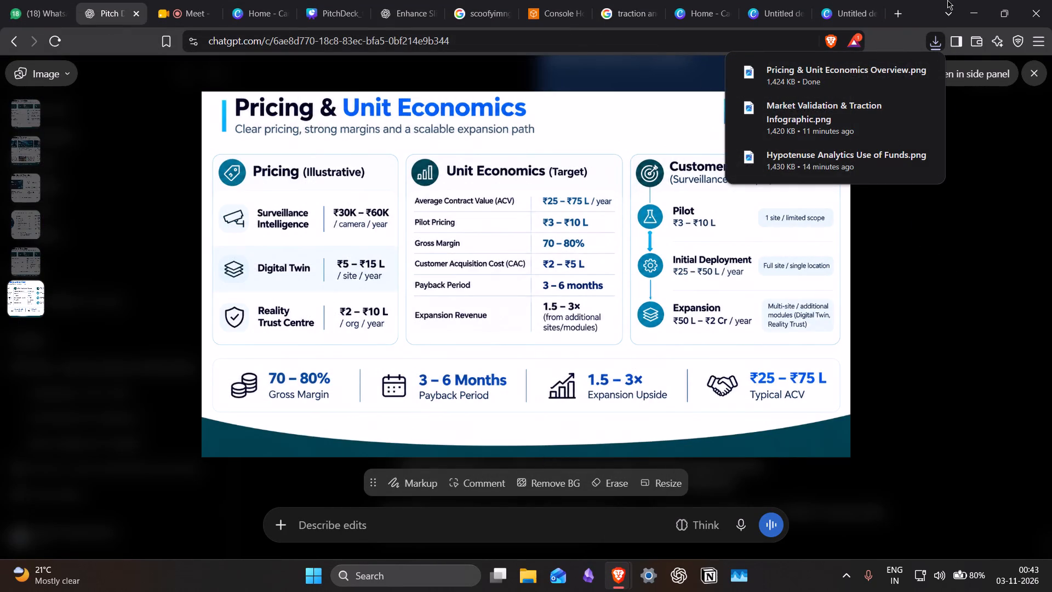
# In Canva, upload the Pricing & Unit Economics Overview image to Magic Layers and open the resulting design in the editor.
pyautogui.click(896, 16)
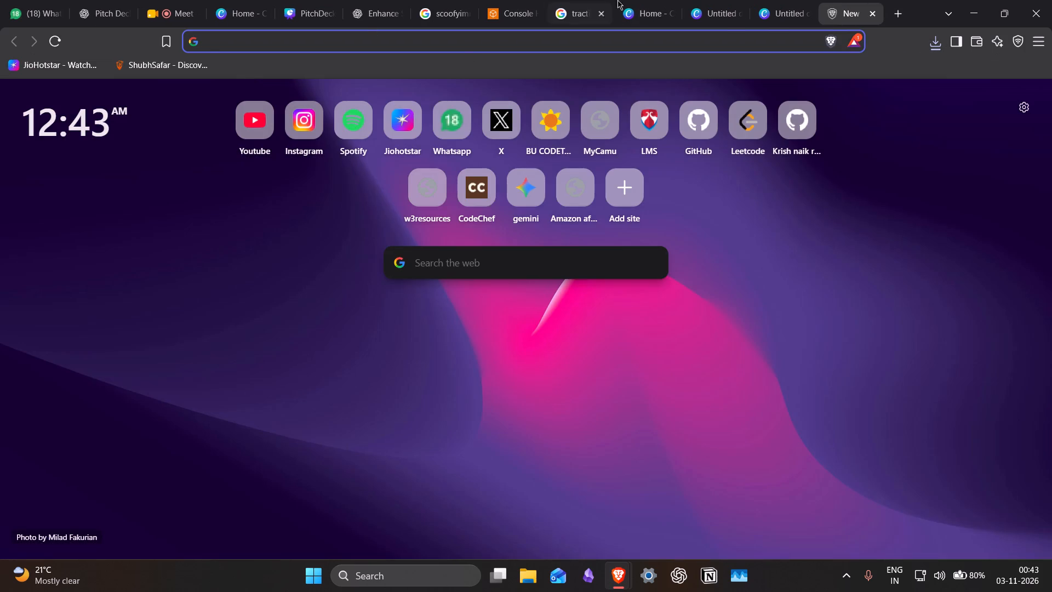
pyautogui.click(623, 1)
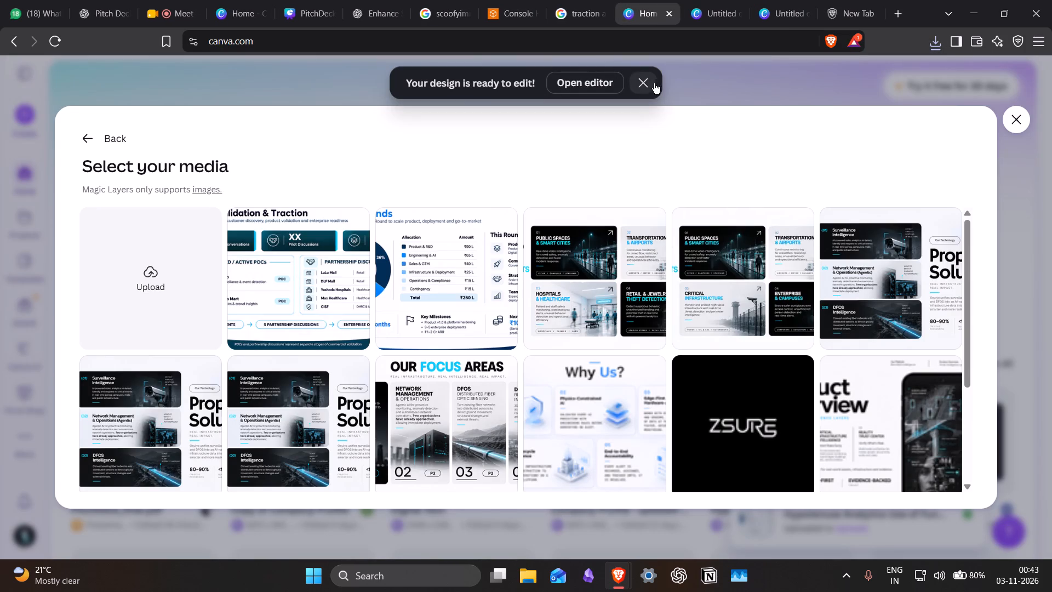
pyautogui.click(169, 260)
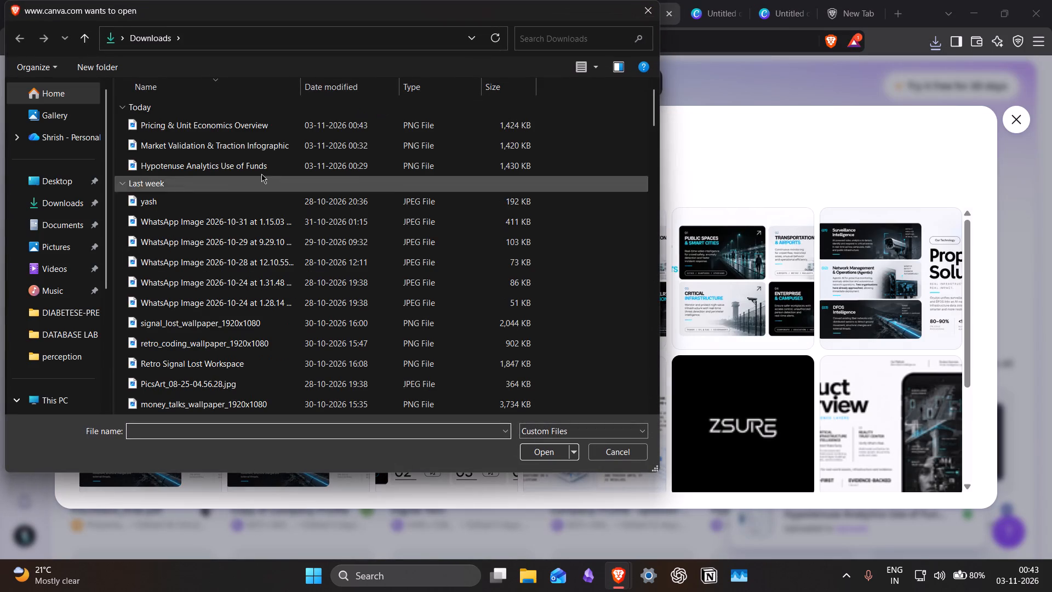
pyautogui.click(273, 124)
pyautogui.click(531, 444)
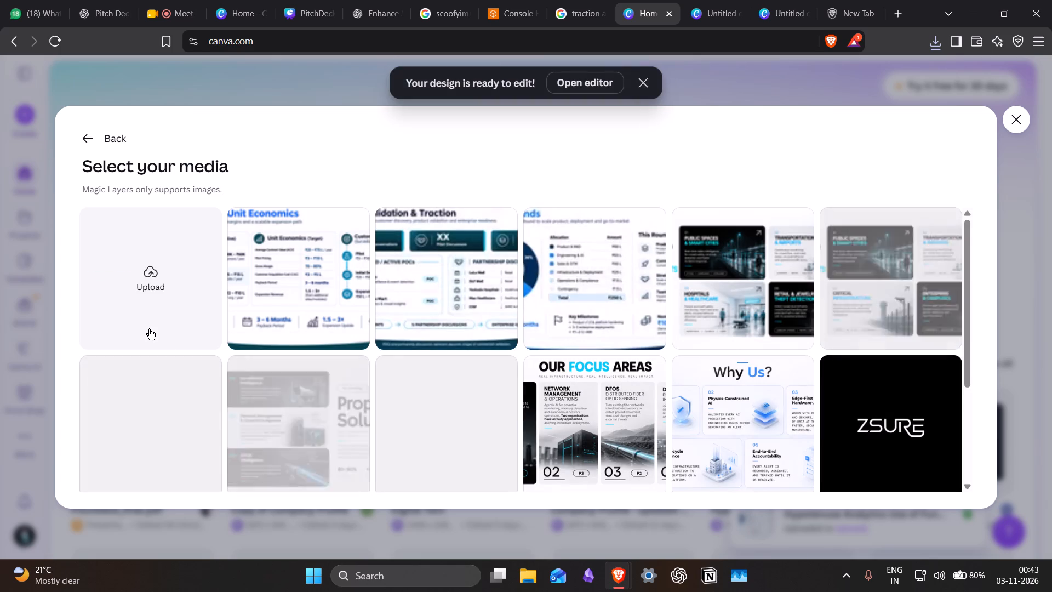
pyautogui.click(264, 294)
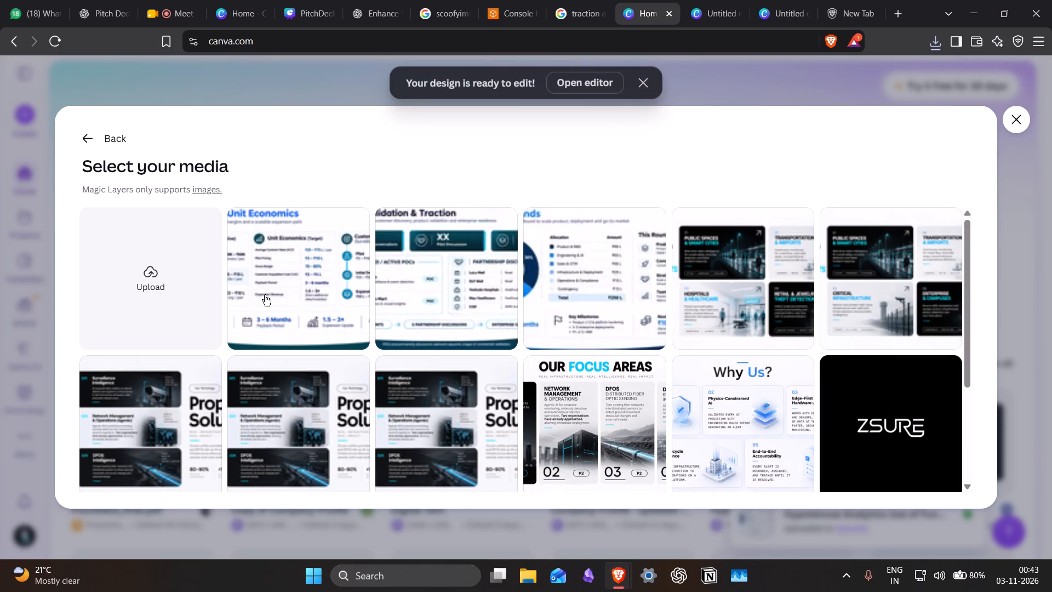
pyautogui.click(585, 92)
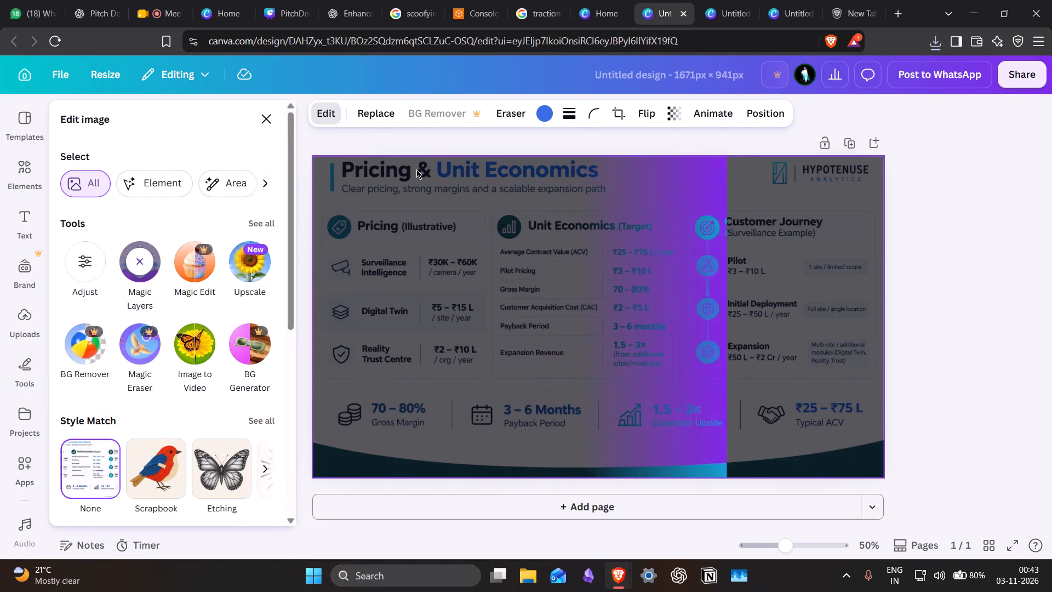
pyautogui.click(438, 136)
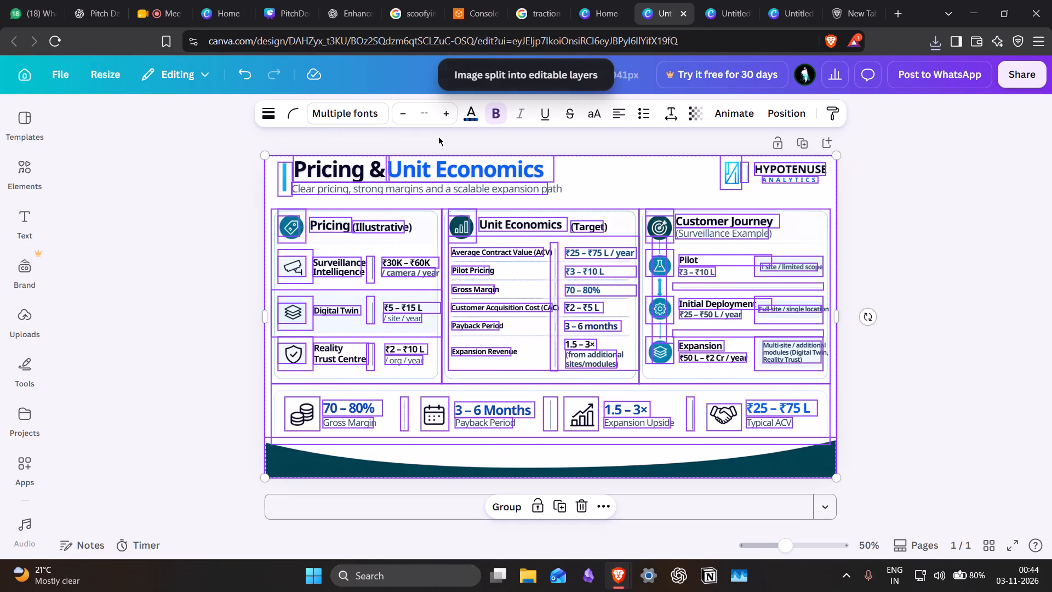
# Copy all layers of the Pricing & Unit Economics design onto a new page at the end of PitchDeck_final.pdf and enlarge them to fill it.
pyautogui.click(583, 184)
pyautogui.hotkey('ctrl', 'a')
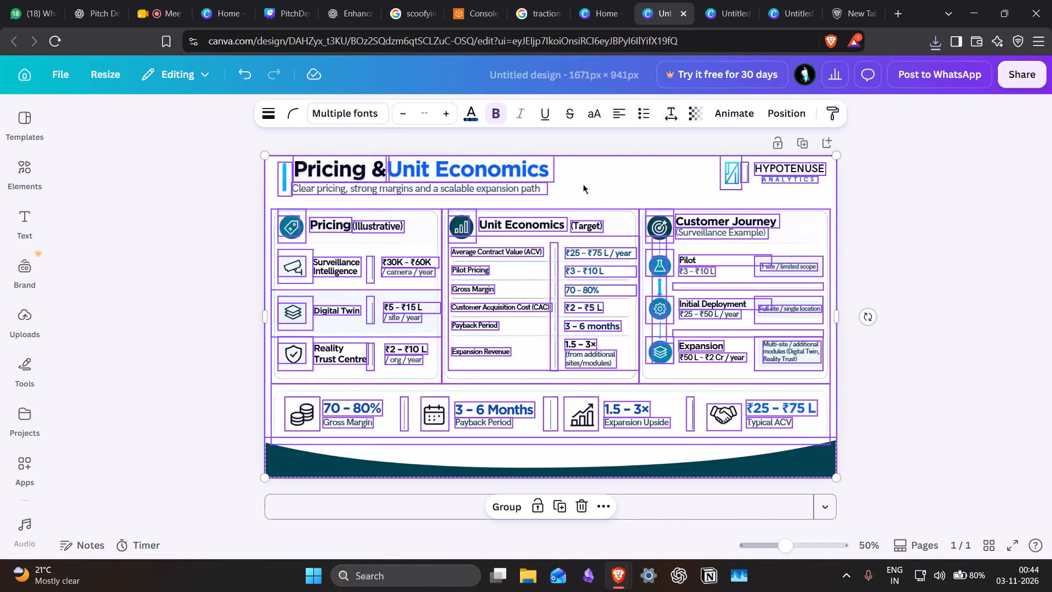
pyautogui.hotkey('ctrl', 'c')
pyautogui.click(282, 0)
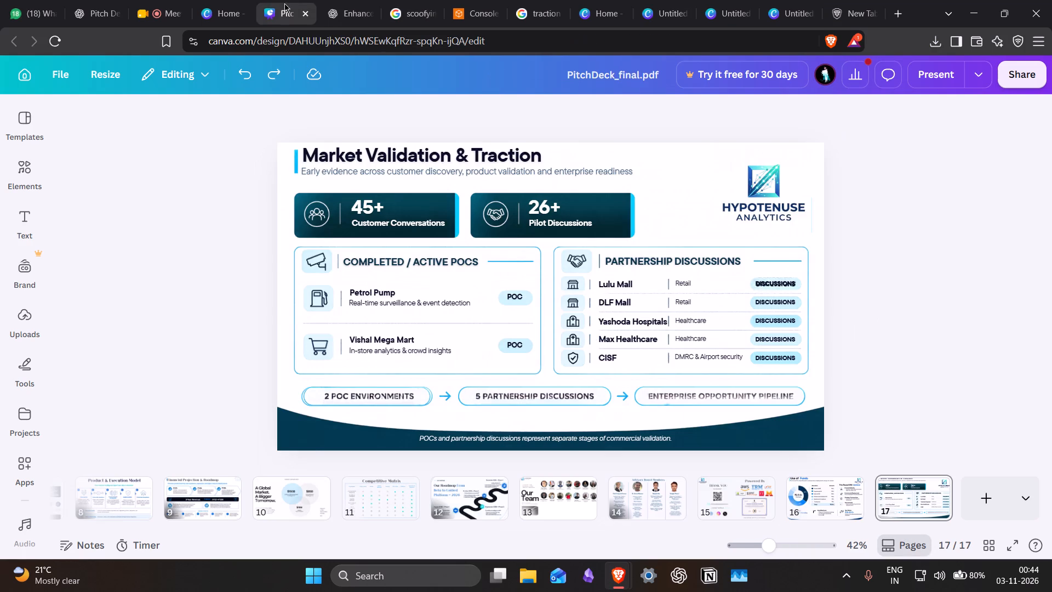
pyautogui.click(991, 494)
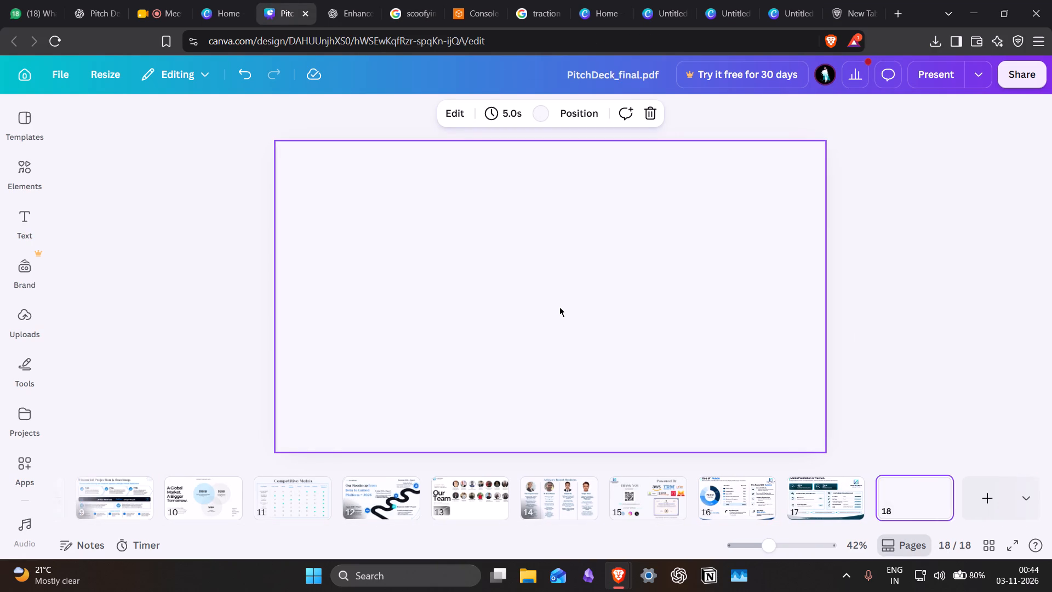
pyautogui.hotkey('ctrl', 'v')
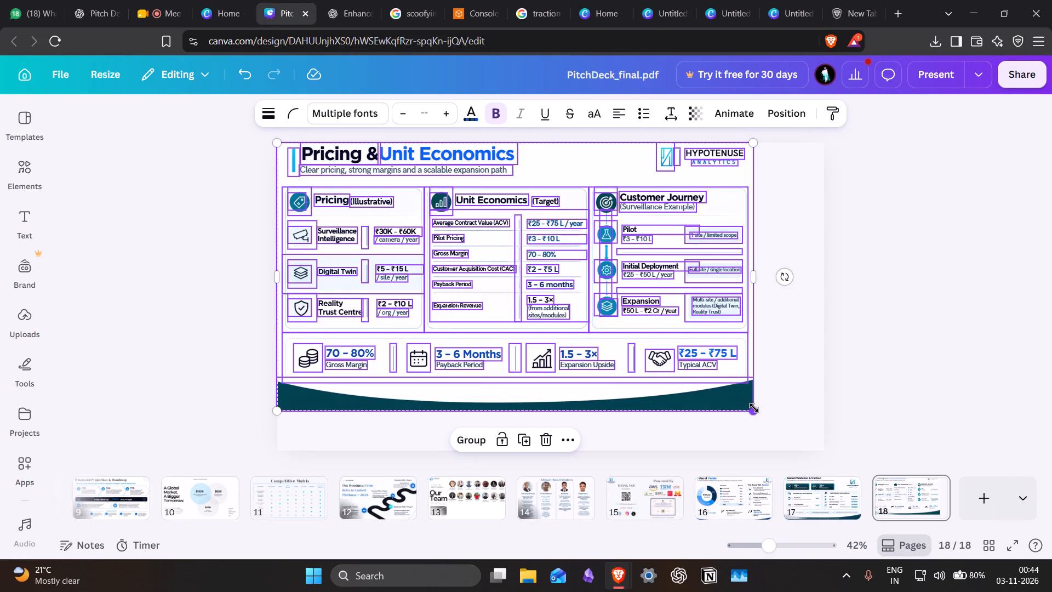
pyautogui.moveTo(754, 410); pyautogui.dragTo(832, 432)
pyautogui.click(924, 408)
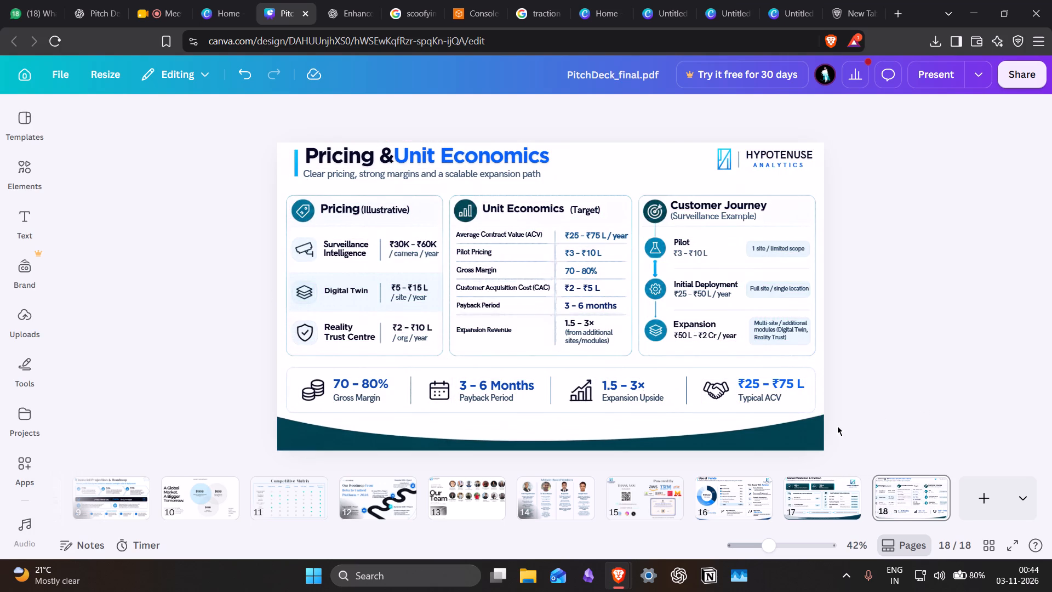
# Delete the background image and the horizontal Hypotenuse Analytics logo from the Pricing & Unit Economics slide.
pyautogui.moveTo(707, 158); pyautogui.dragTo(770, 207)
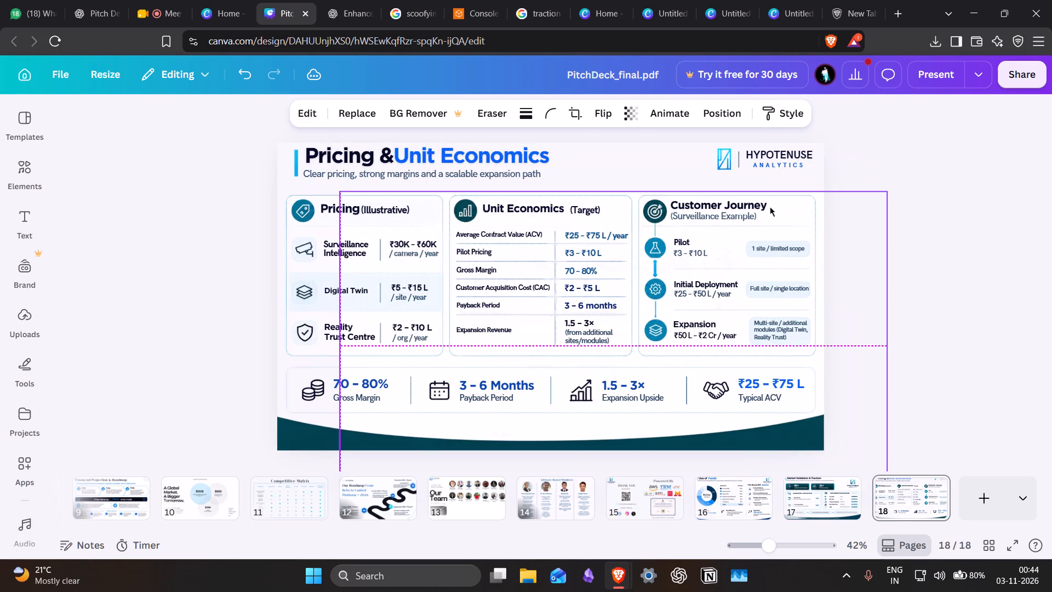
pyautogui.press('BackSpace')
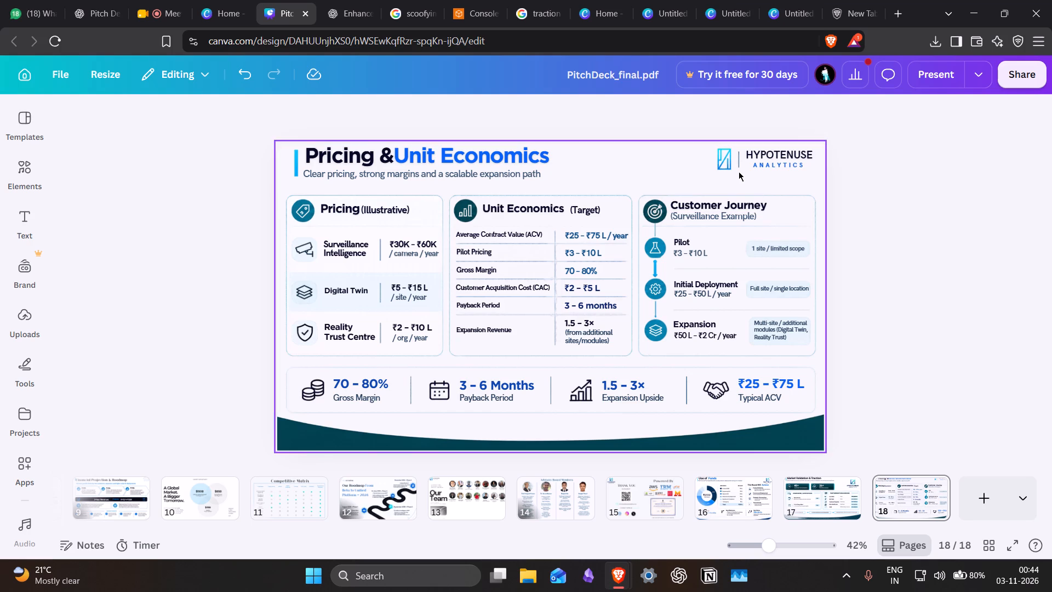
pyautogui.moveTo(693, 158); pyautogui.dragTo(811, 168)
pyautogui.press('BackSpace')
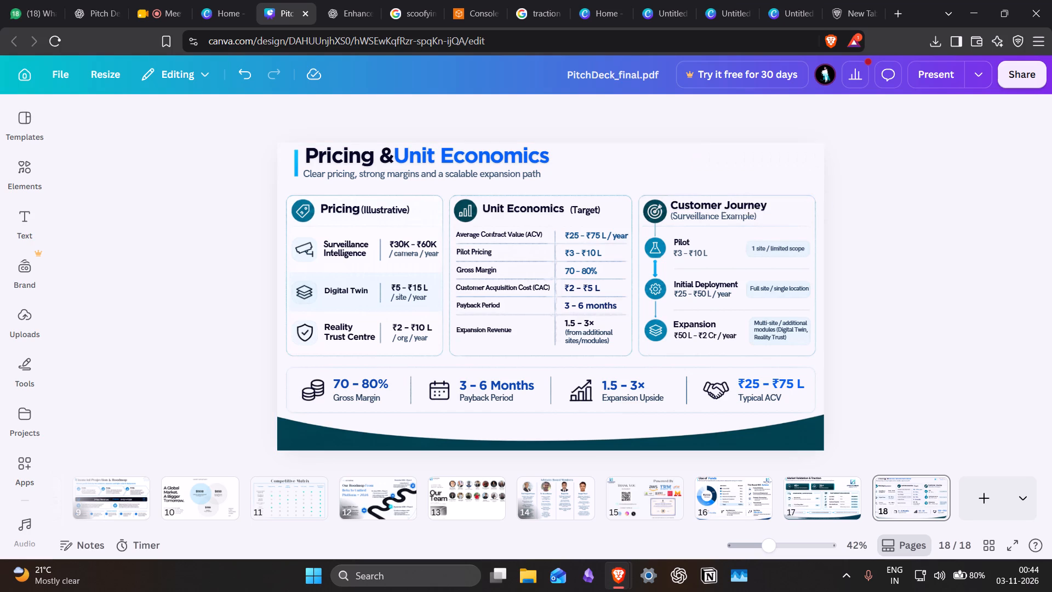
pyautogui.click(816, 511)
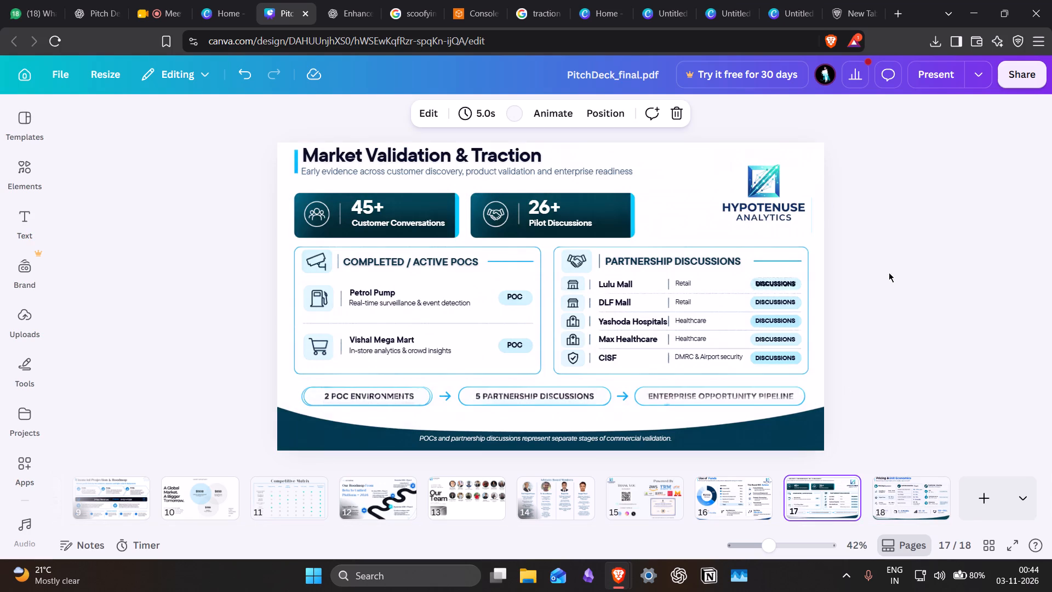
pyautogui.click(783, 189)
pyautogui.hotkey('ctrl', 'c')
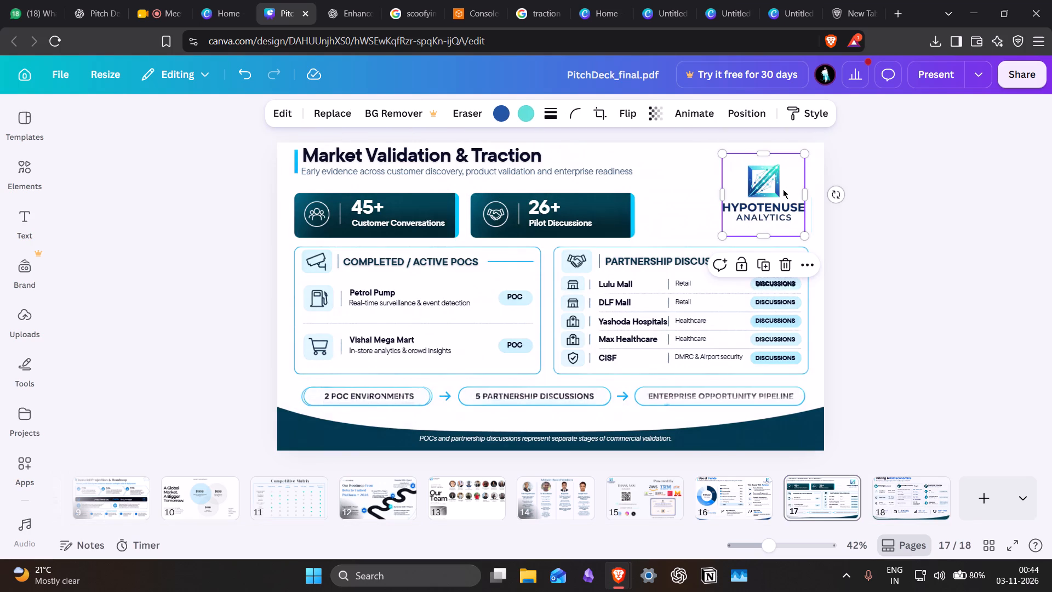
pyautogui.click(930, 513)
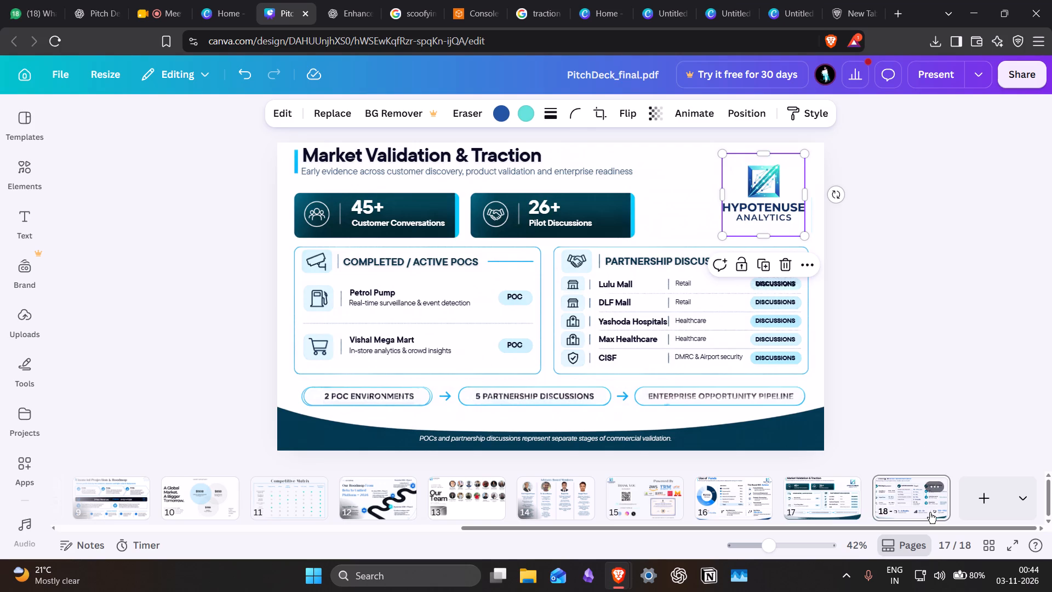
pyautogui.click(671, 178)
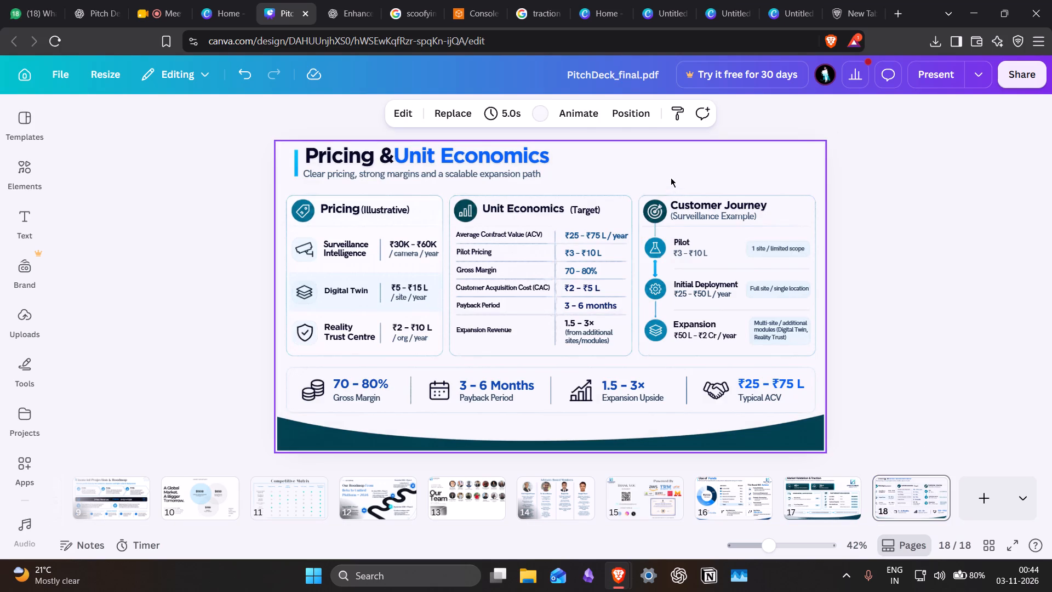
pyautogui.hotkey('ctrl', 'v')
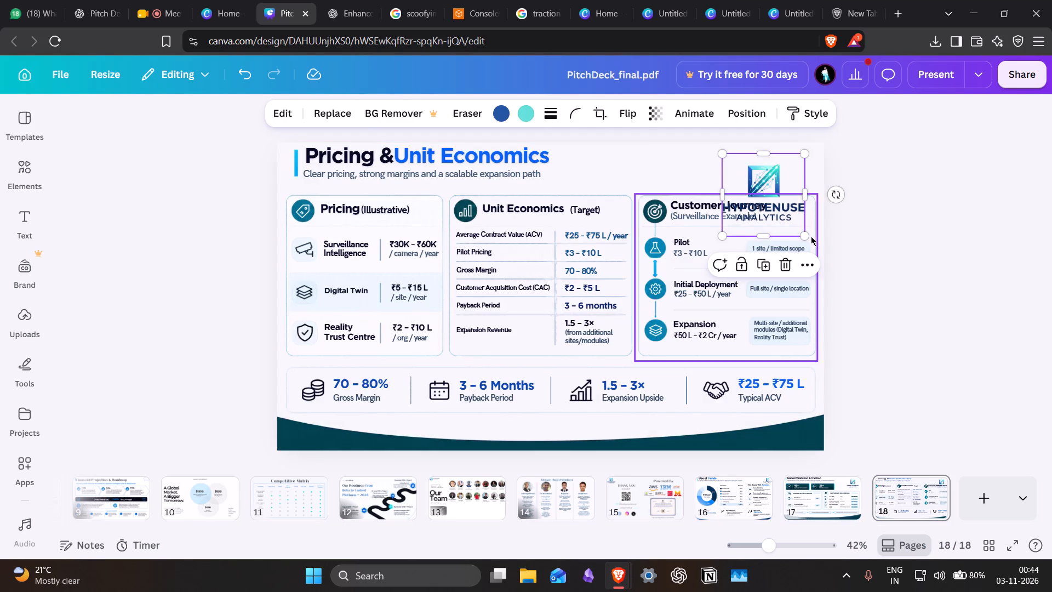
pyautogui.moveTo(805, 233); pyautogui.dragTo(772, 196)
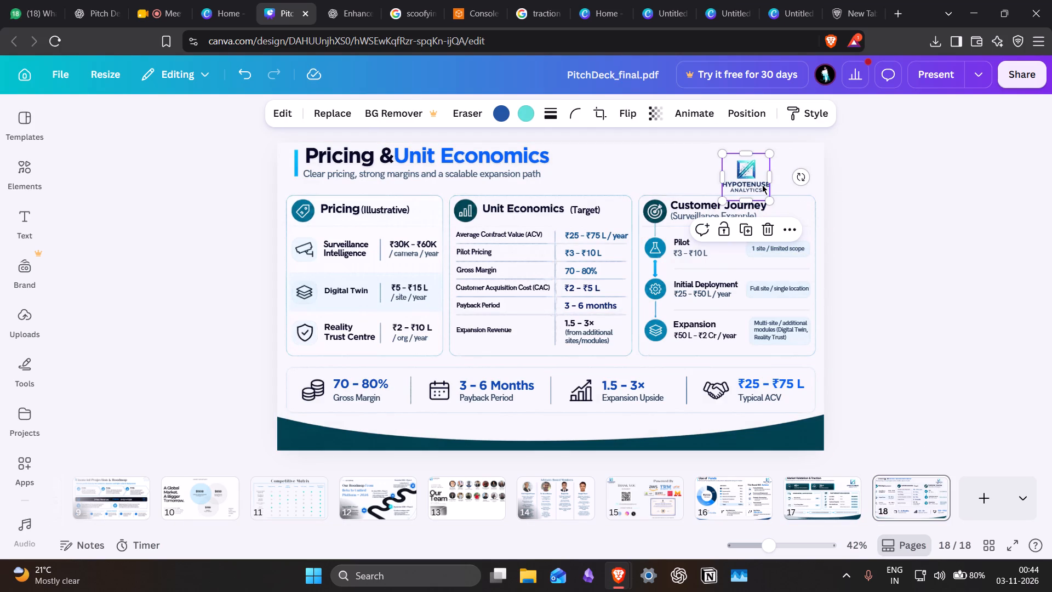
pyautogui.moveTo(754, 183); pyautogui.dragTo(794, 175)
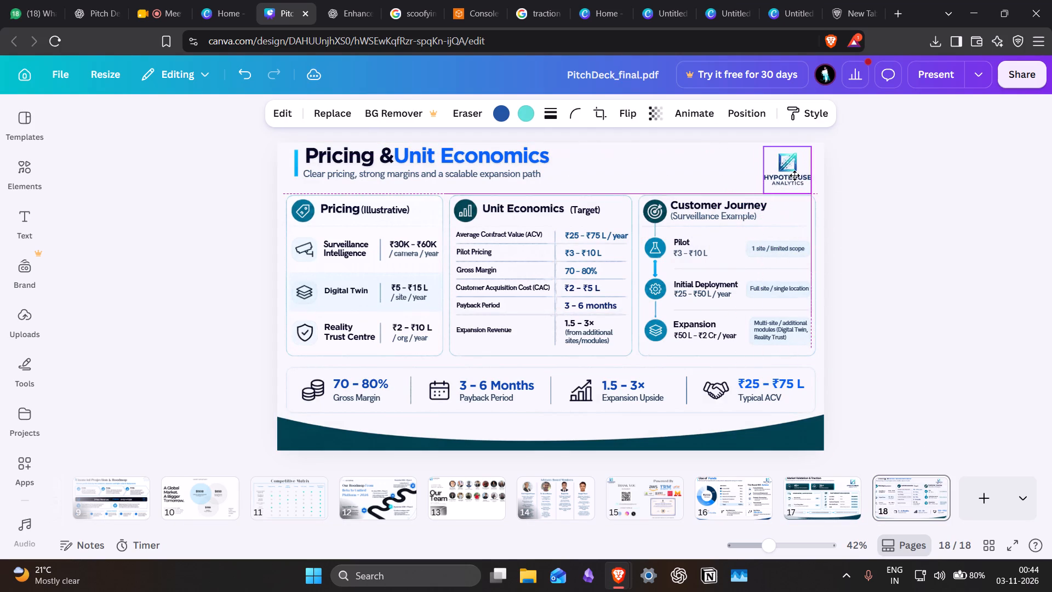
pyautogui.moveTo(794, 175); pyautogui.dragTo(802, 174)
pyautogui.moveTo(774, 192); pyautogui.dragTo(769, 197)
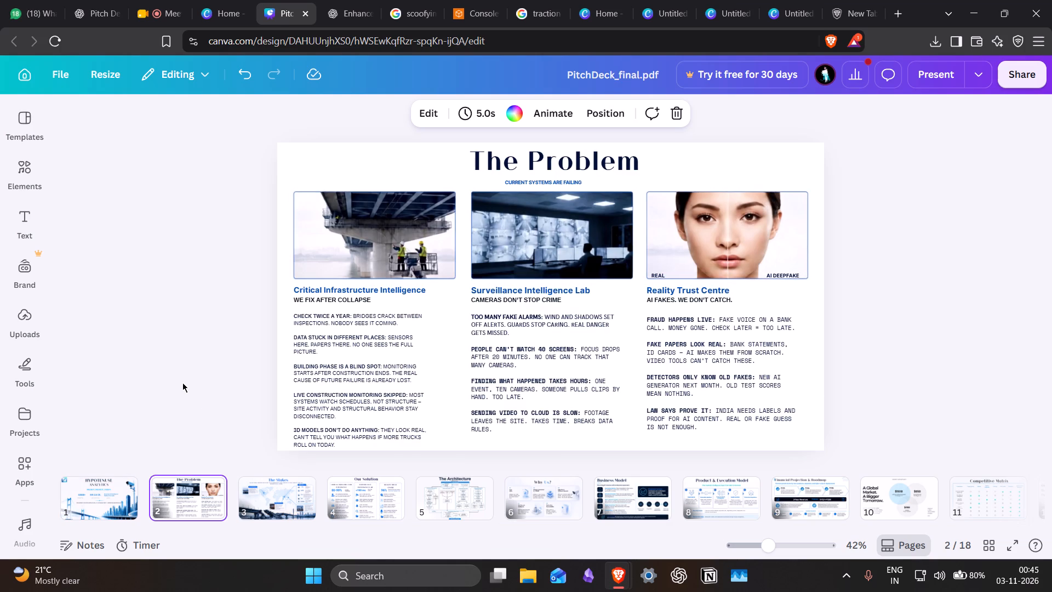
pyautogui.press('Right')
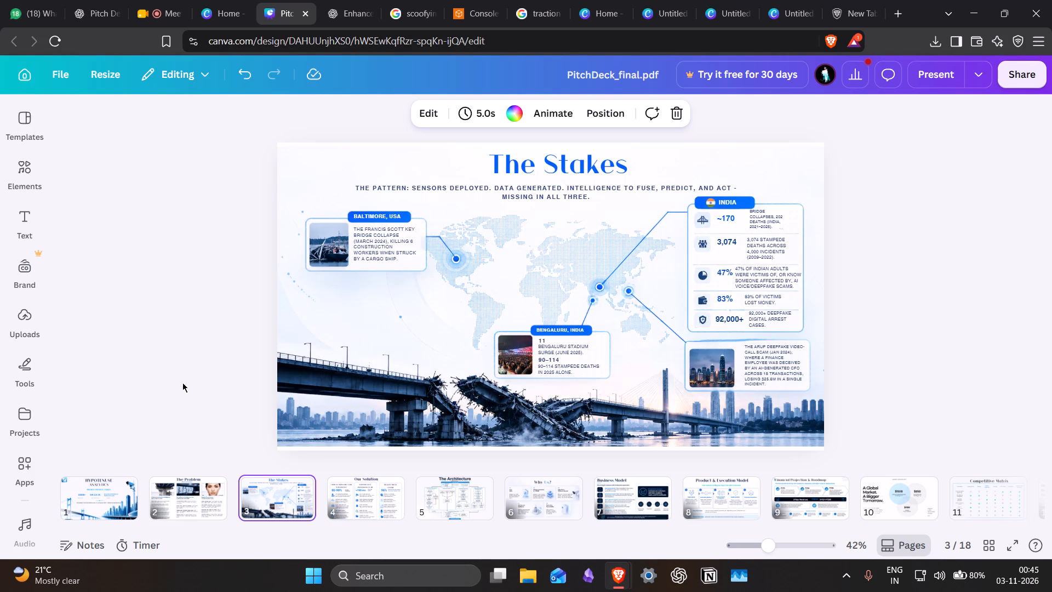
pyautogui.click(0, 437)
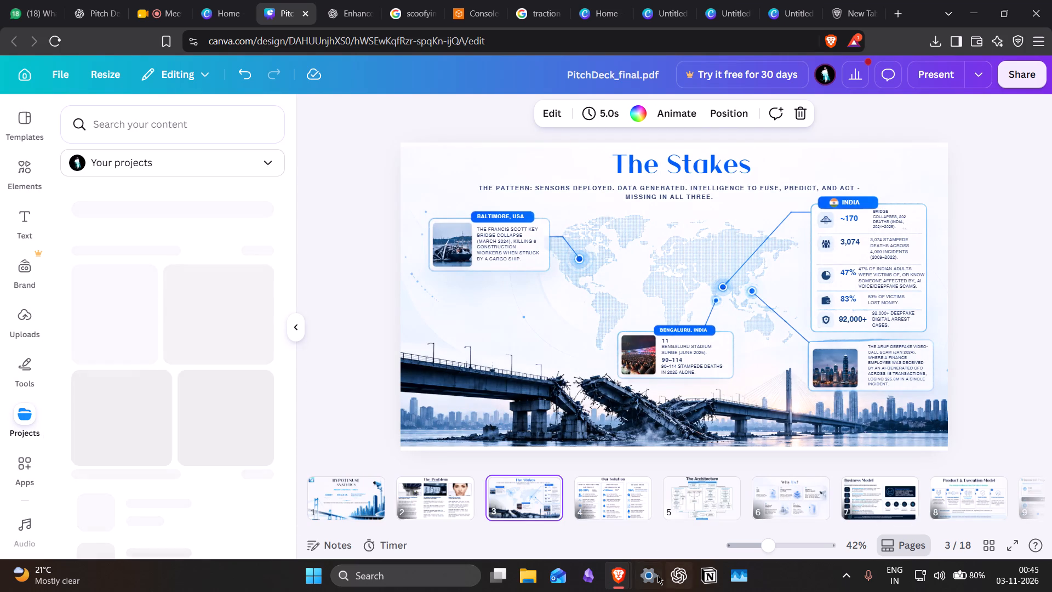
pyautogui.hscroll(-12, 644, 500)
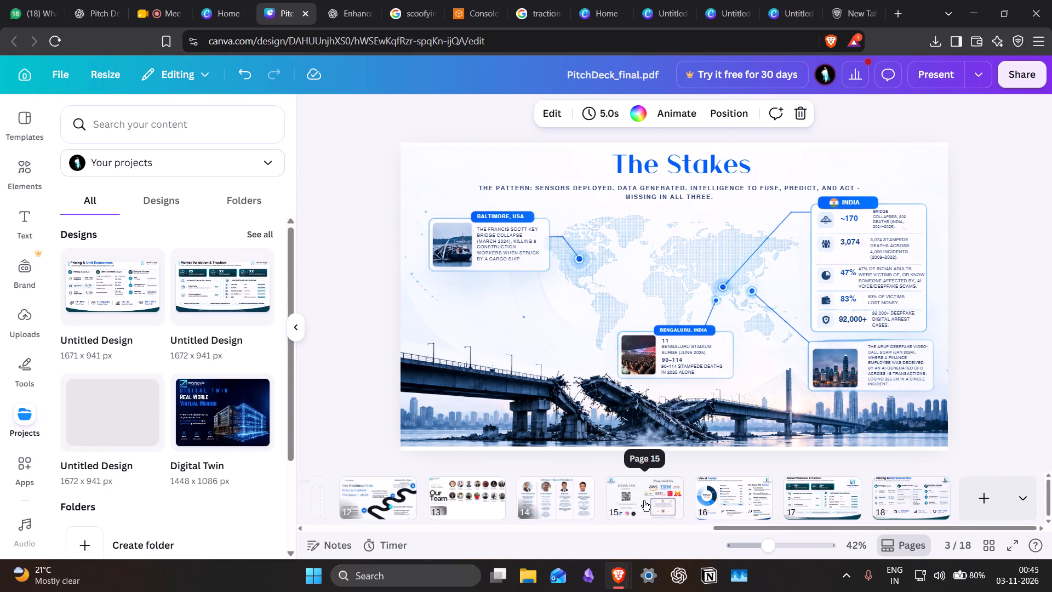
pyautogui.click(295, 326)
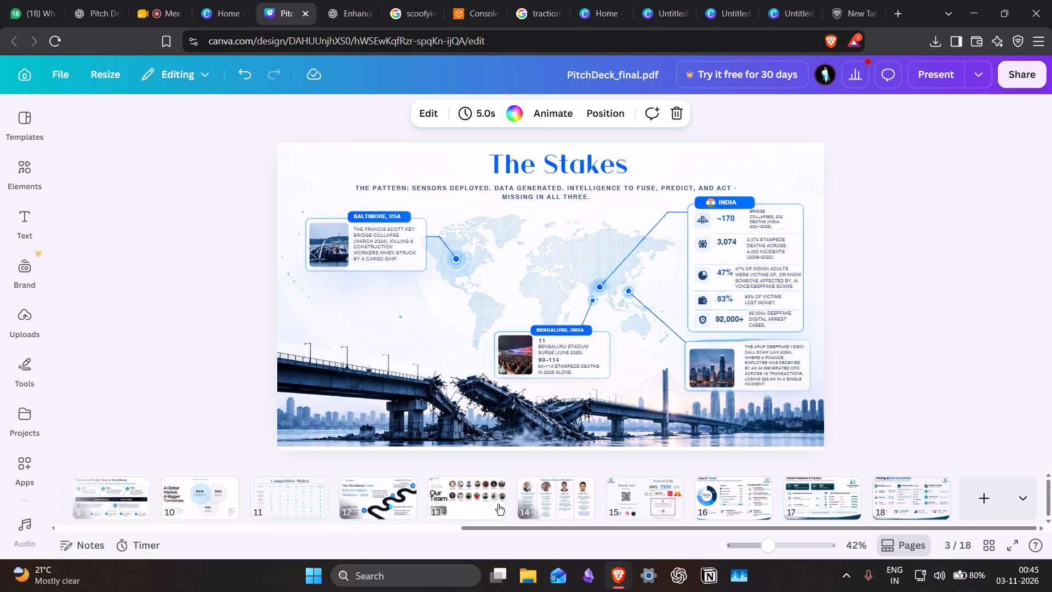
# Move the Our Team slide forward in the deck to page 4, directly after The Stakes.
pyautogui.moveTo(474, 509); pyautogui.dragTo(128, 491)
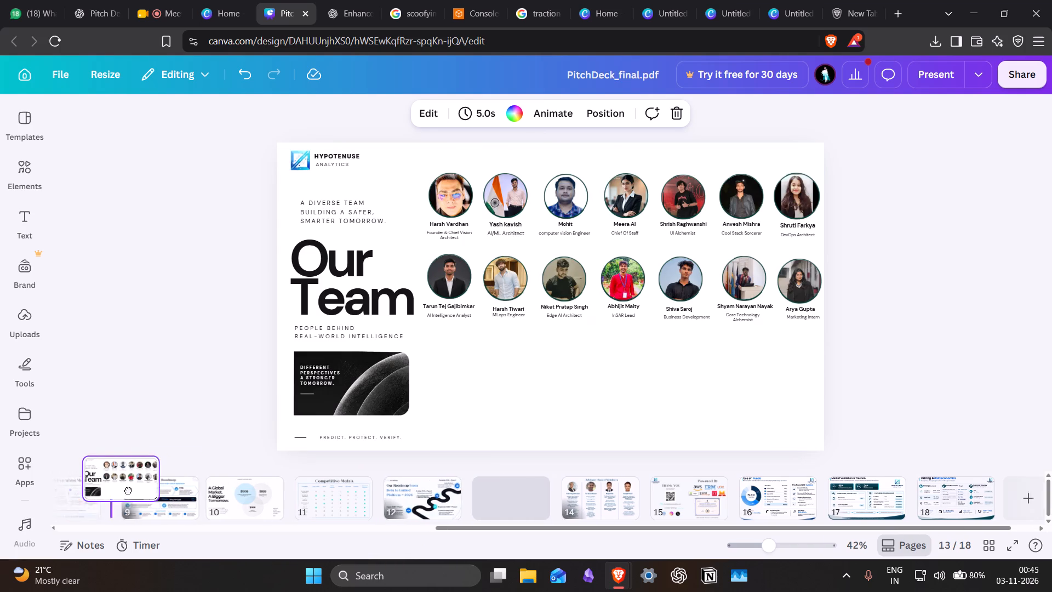
pyautogui.moveTo(128, 491); pyautogui.dragTo(129, 494)
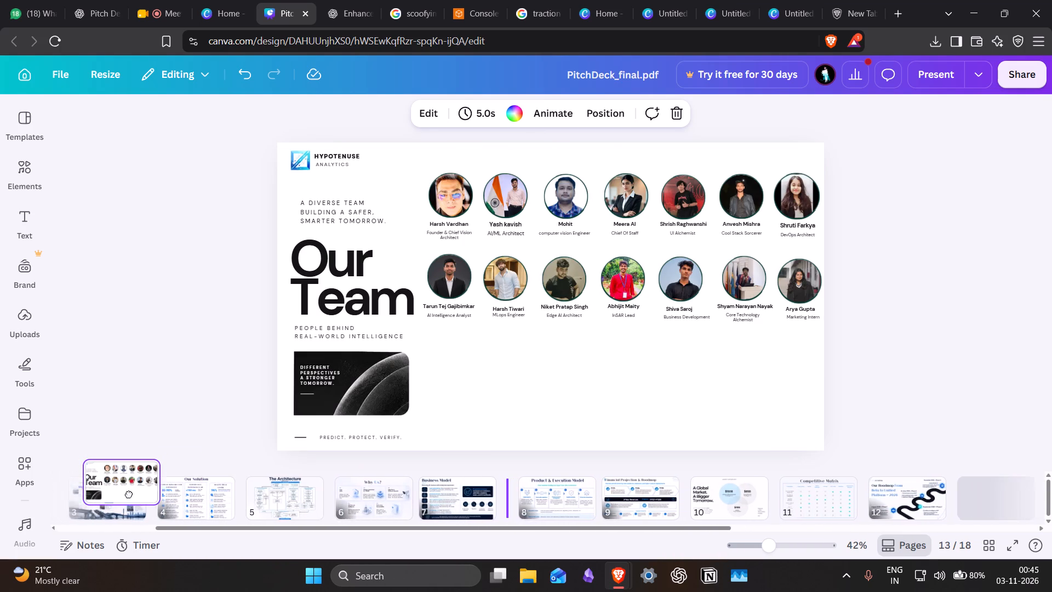
pyautogui.moveTo(129, 494); pyautogui.dragTo(187, 503)
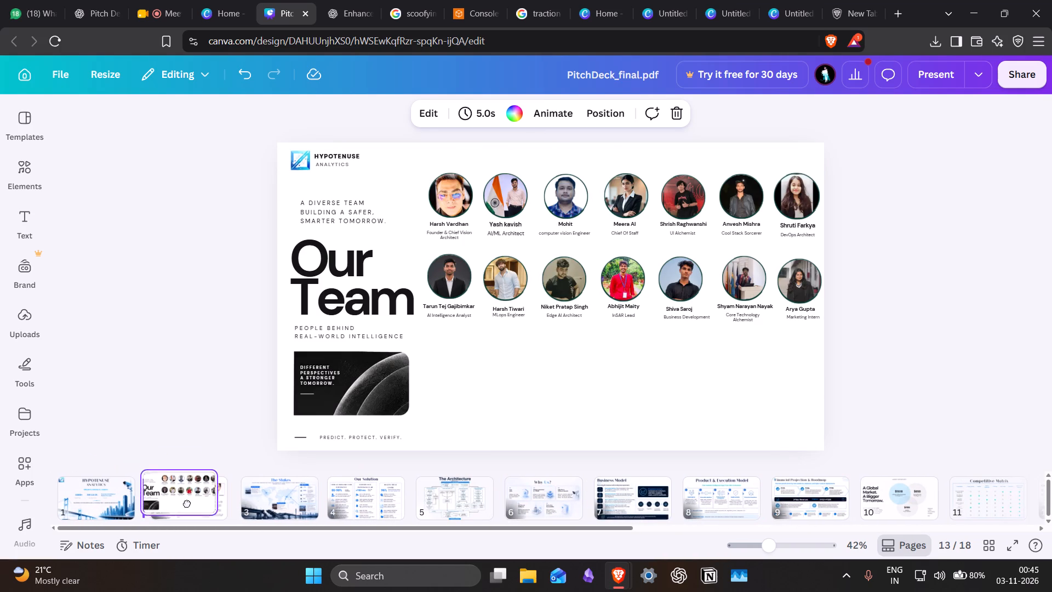
pyautogui.moveTo(187, 503); pyautogui.dragTo(337, 504)
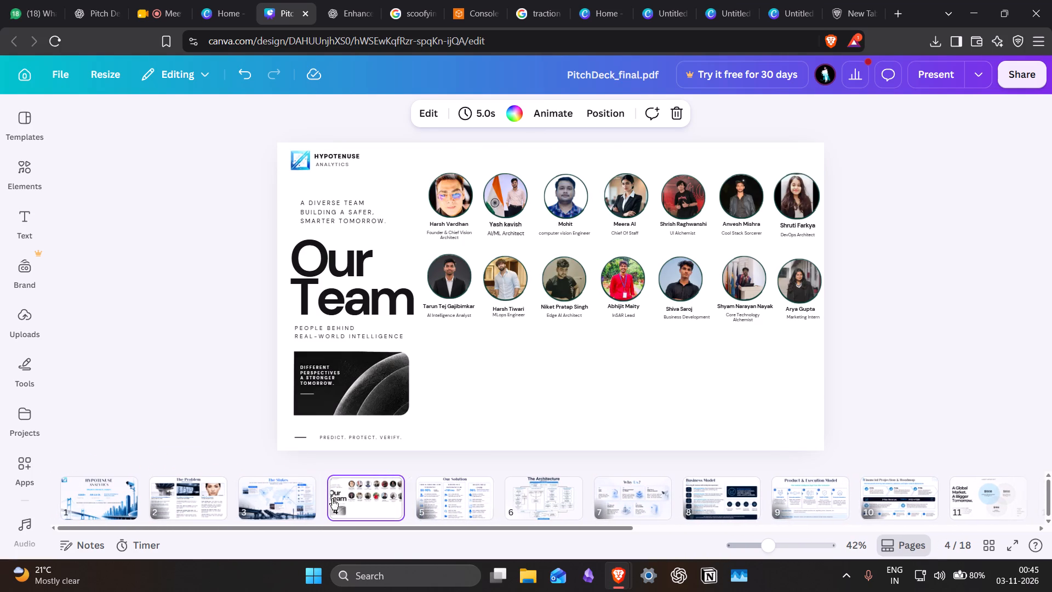
pyautogui.click(251, 430)
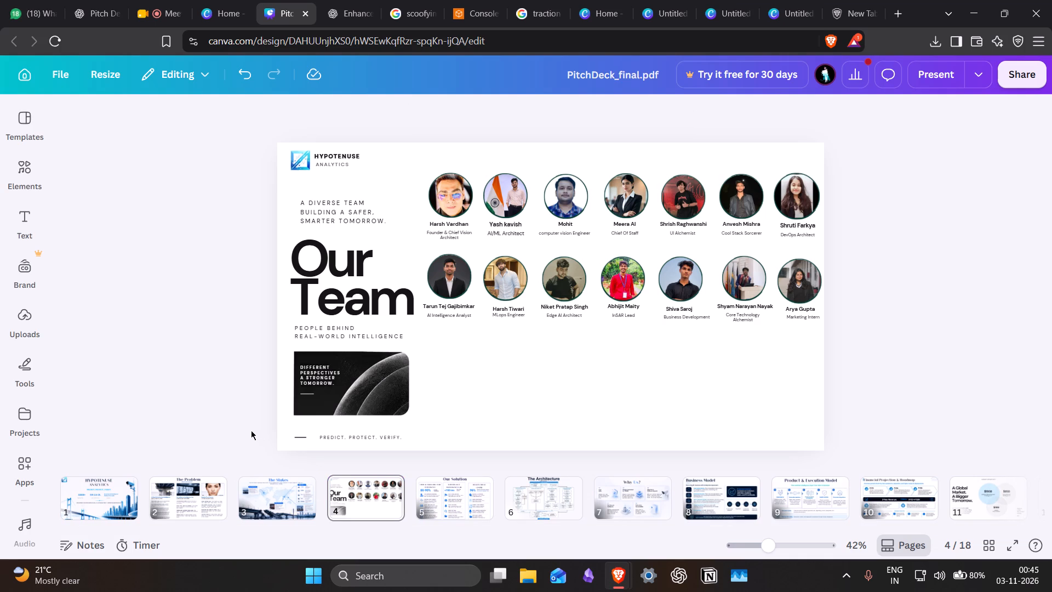
pyautogui.click(558, 355)
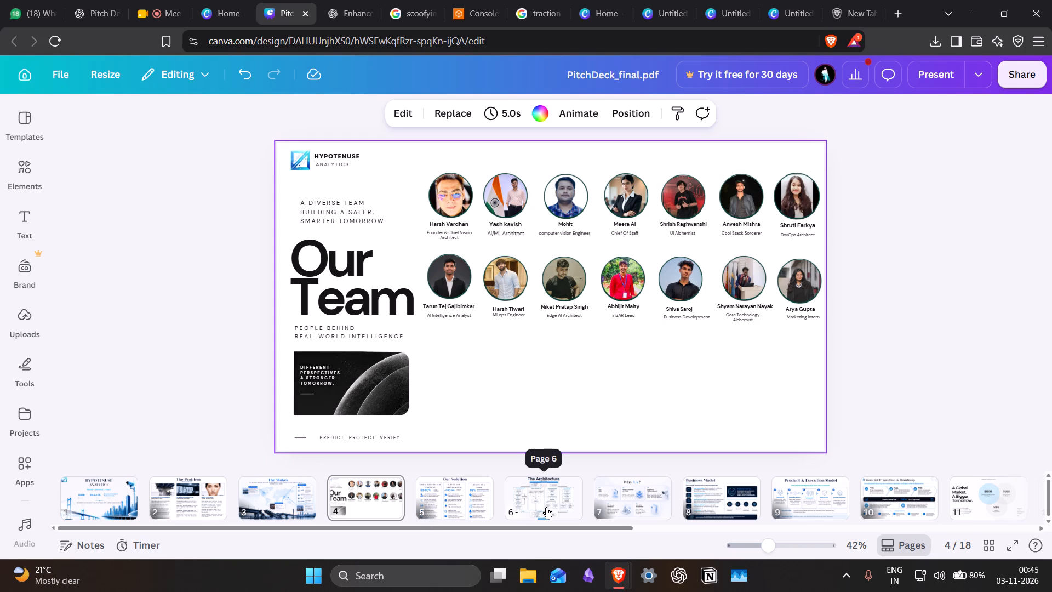
# Move the Advisory Board Members slide to page 5, directly after Our Team, and check the two slides in sequence.
pyautogui.hscroll(-10, 546, 508)
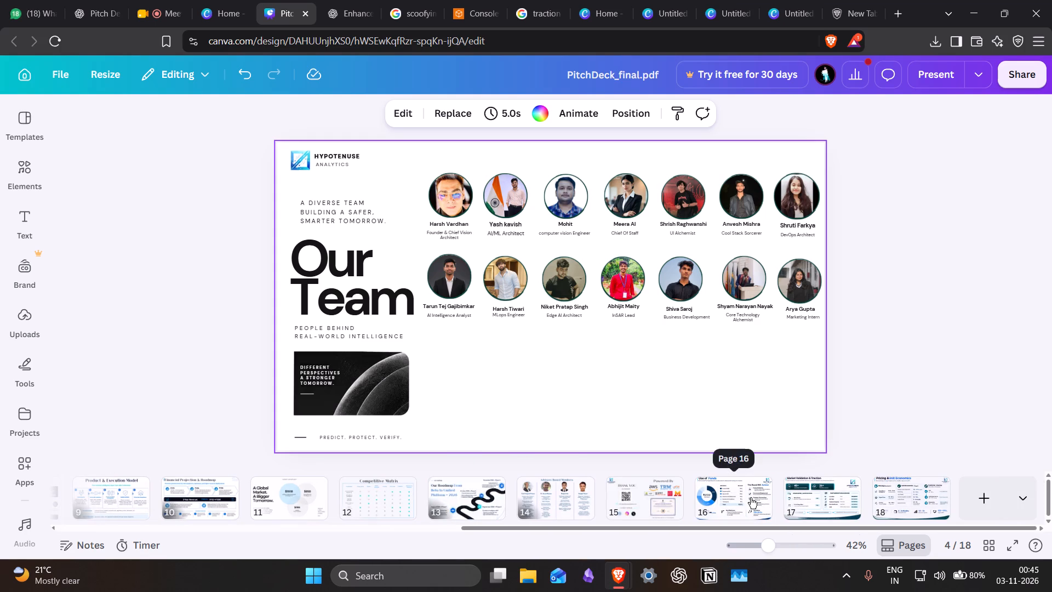
pyautogui.click(728, 506)
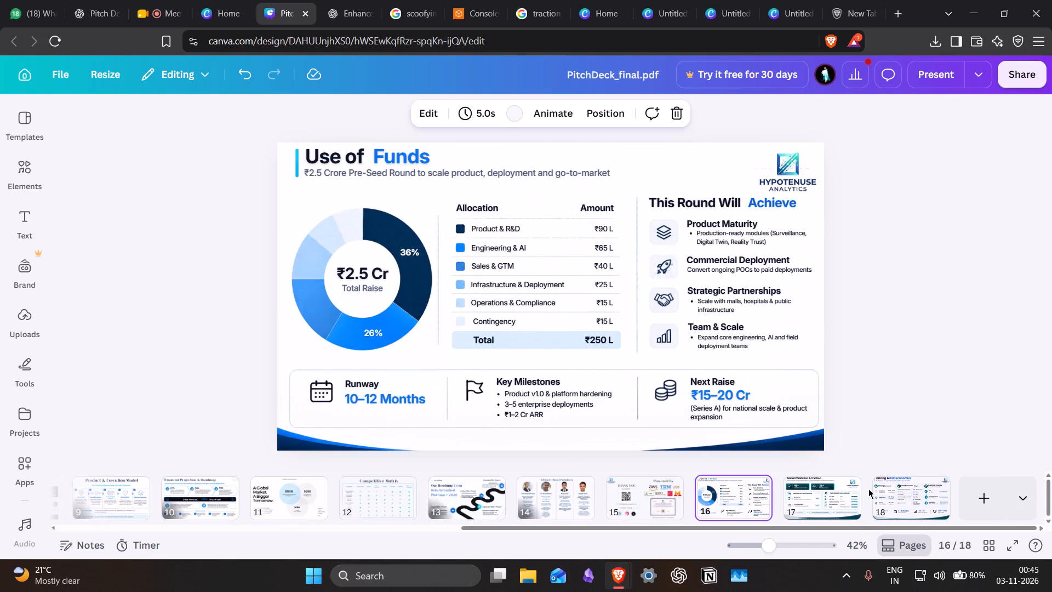
pyautogui.moveTo(565, 499); pyautogui.dragTo(421, 518)
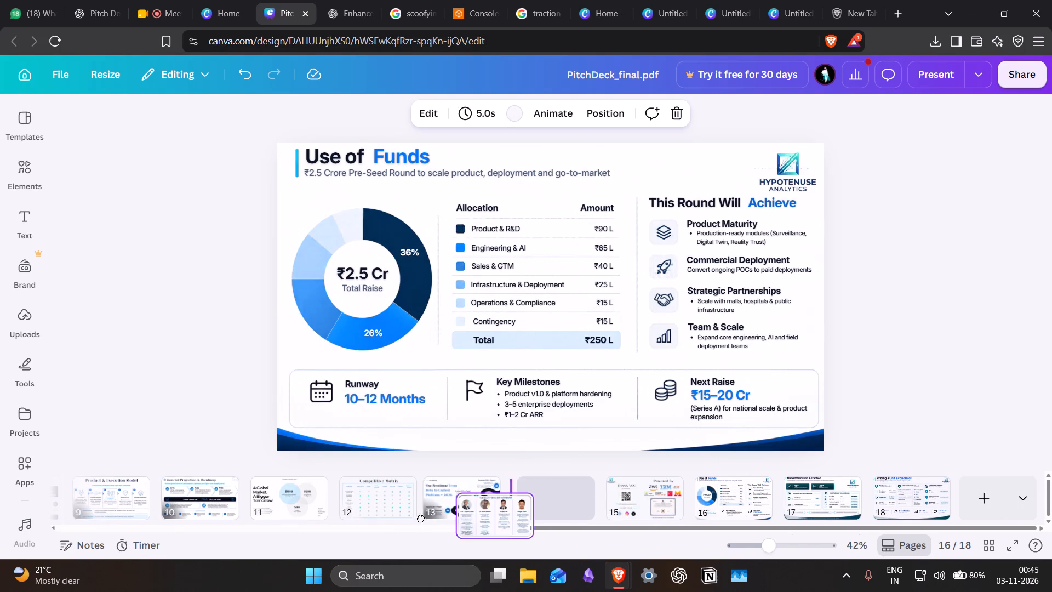
pyautogui.moveTo(421, 518); pyautogui.dragTo(0, 497)
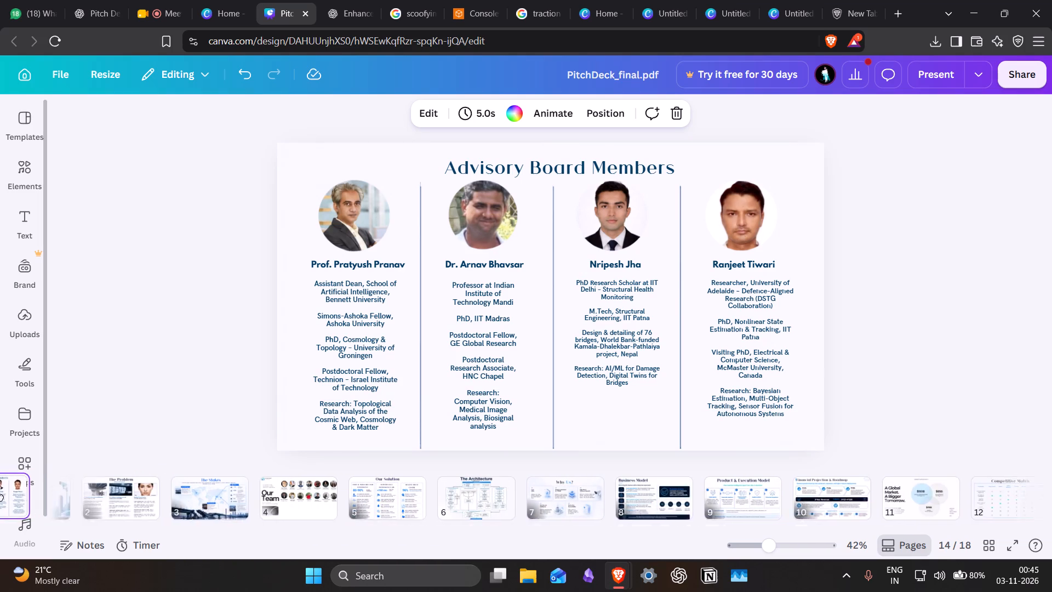
pyautogui.moveTo(0, 497); pyautogui.dragTo(442, 507)
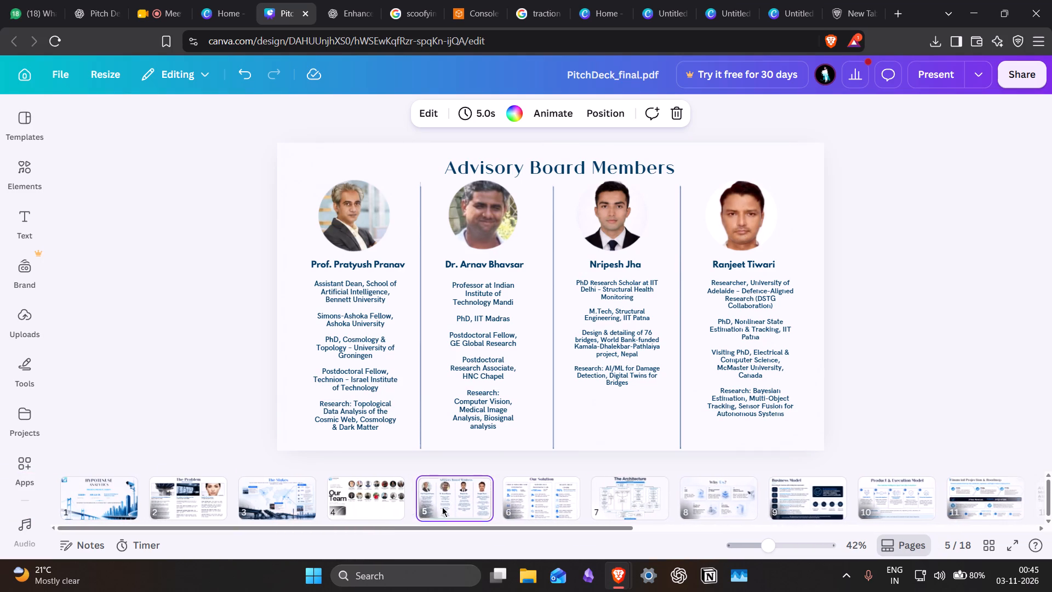
pyautogui.click(364, 492)
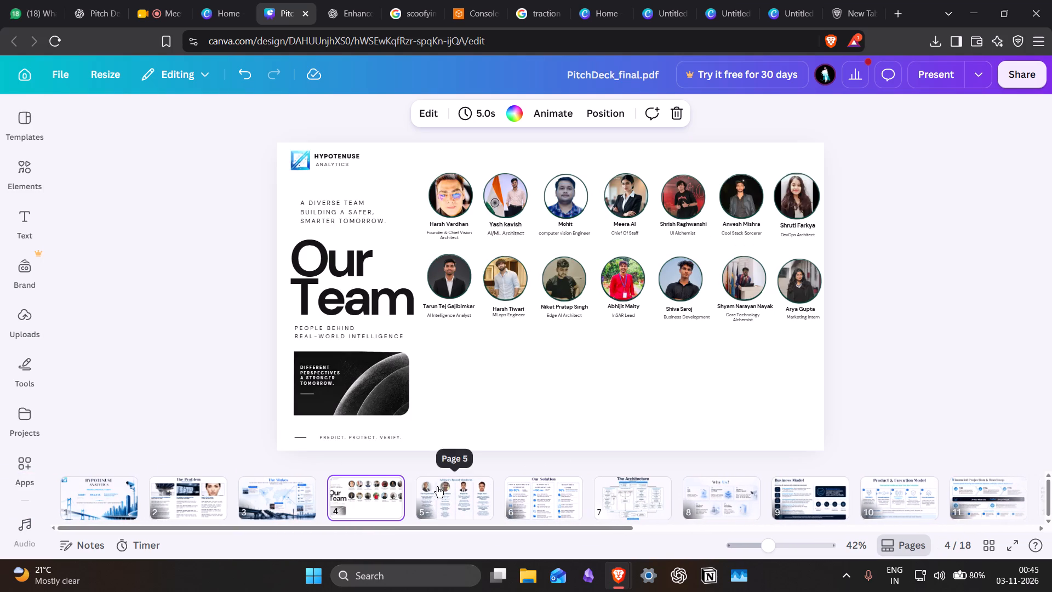
pyautogui.click(449, 506)
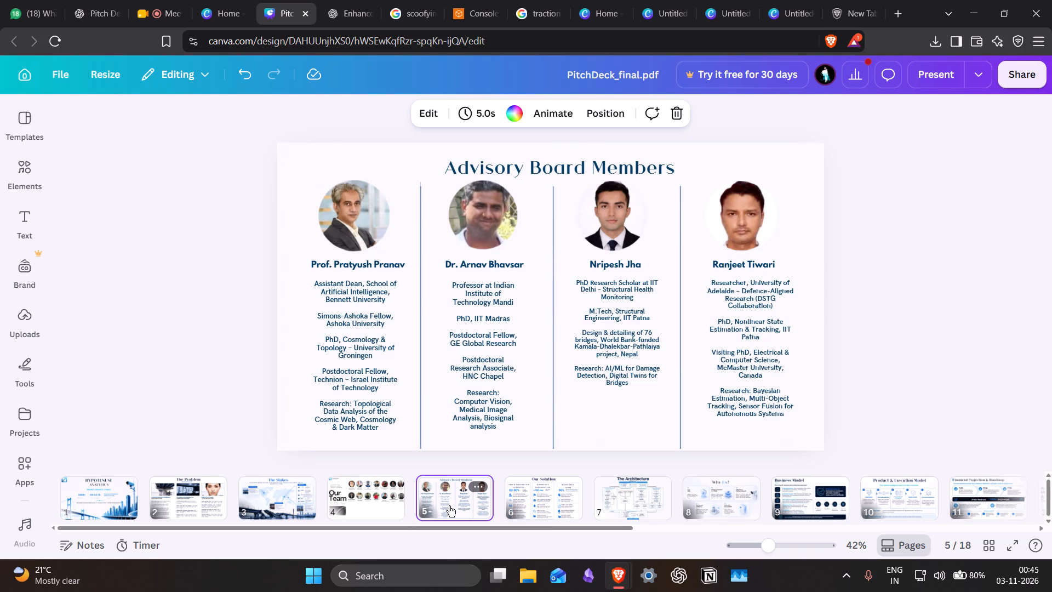
pyautogui.click(374, 504)
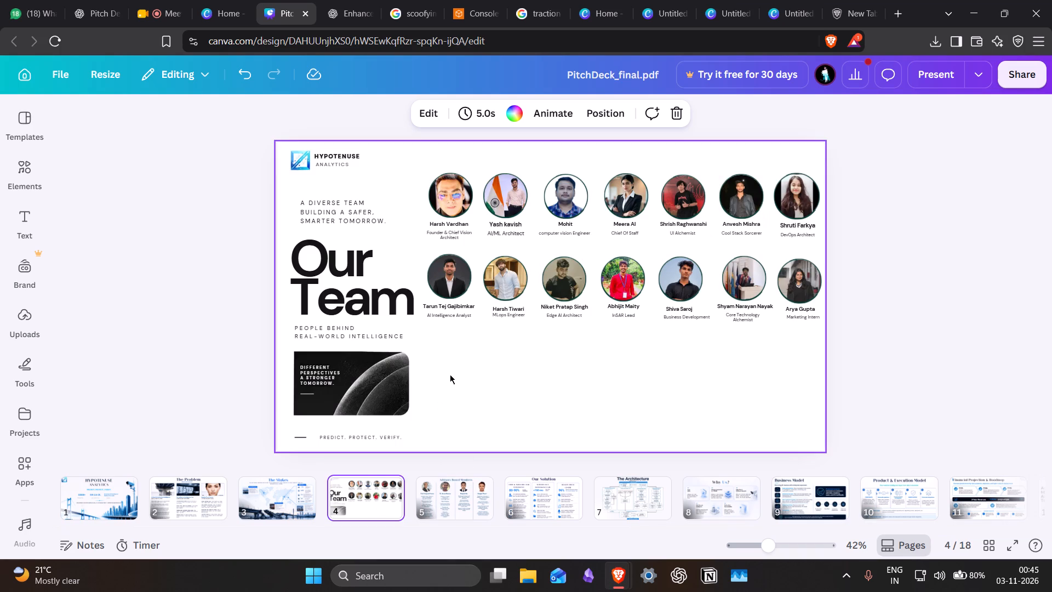
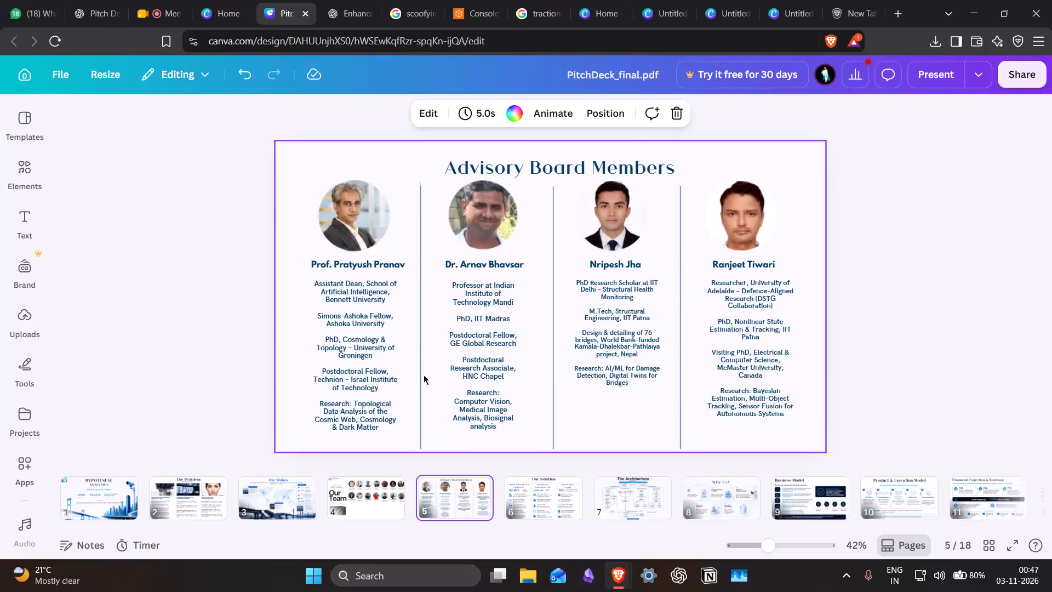
# Move the Our Solution slide forward to page 3, directly after The Problem, and check it against the preceding slide.
pyautogui.click(273, 504)
pyautogui.click(203, 496)
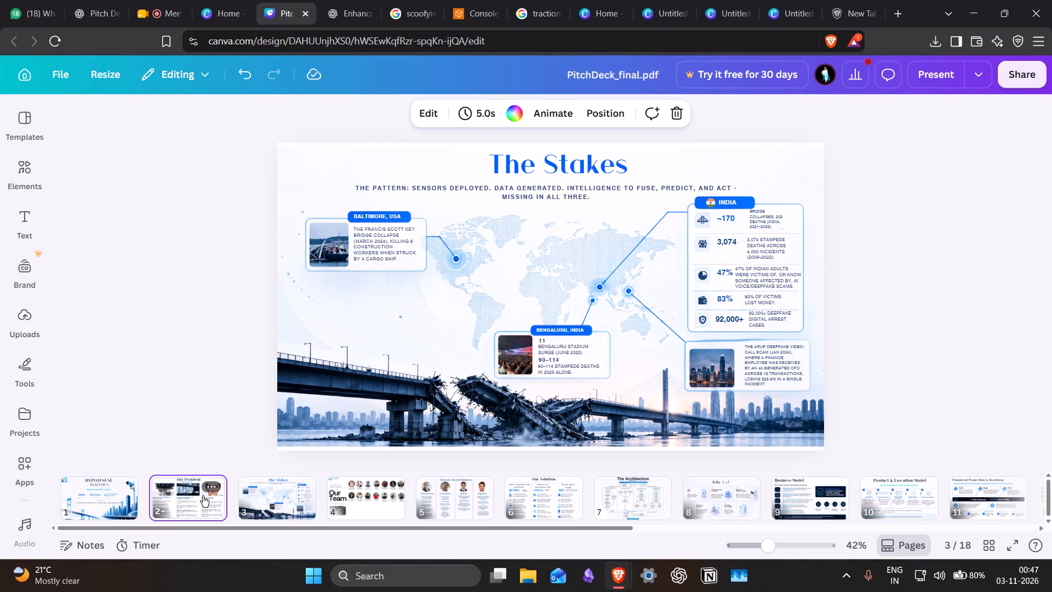
pyautogui.hscroll(1, 203, 496)
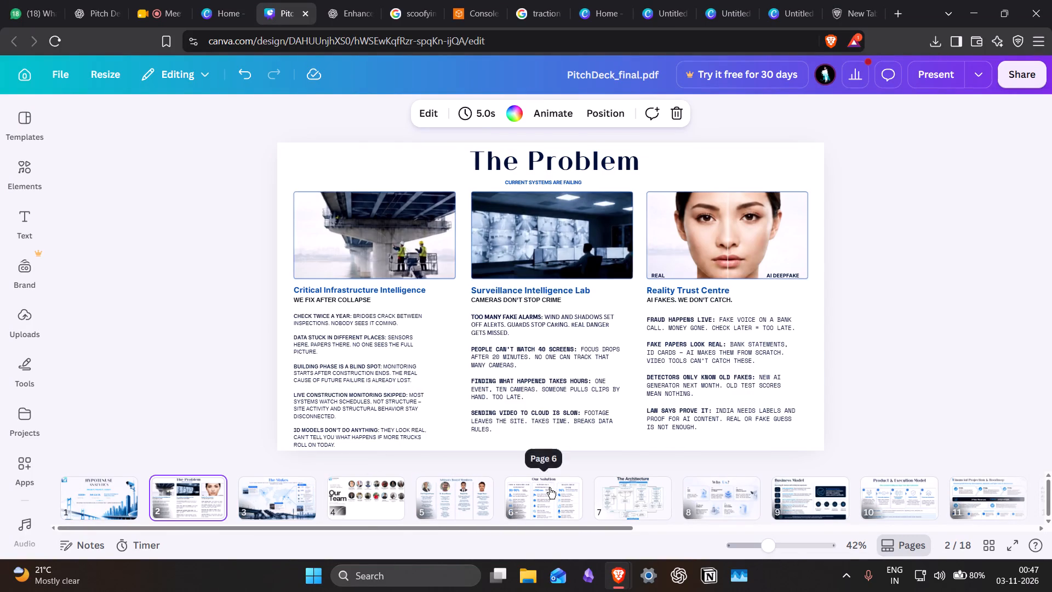
pyautogui.moveTo(549, 488); pyautogui.dragTo(288, 498)
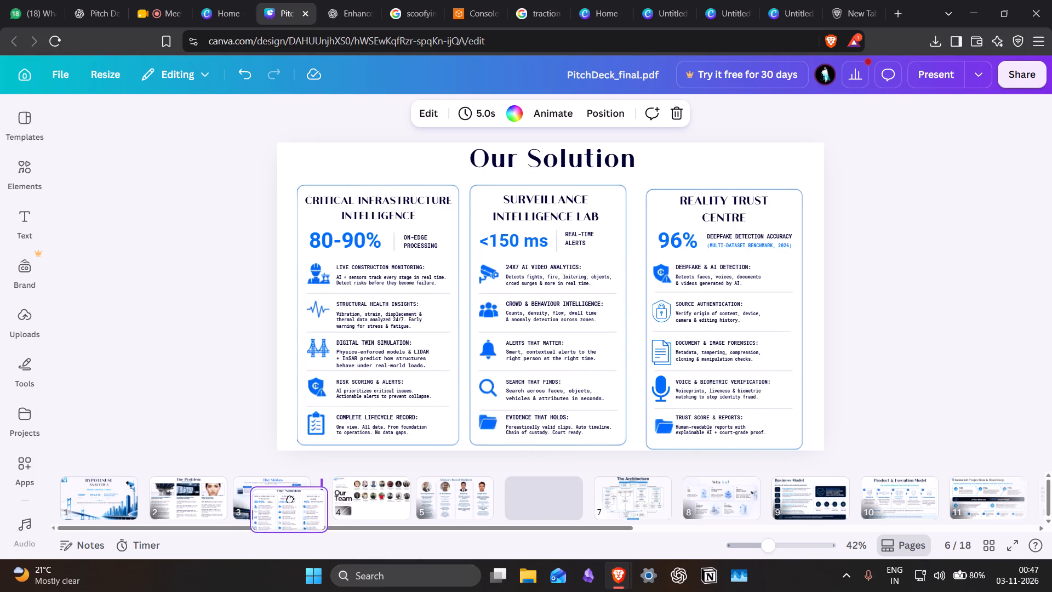
pyautogui.moveTo(288, 498); pyautogui.dragTo(270, 494)
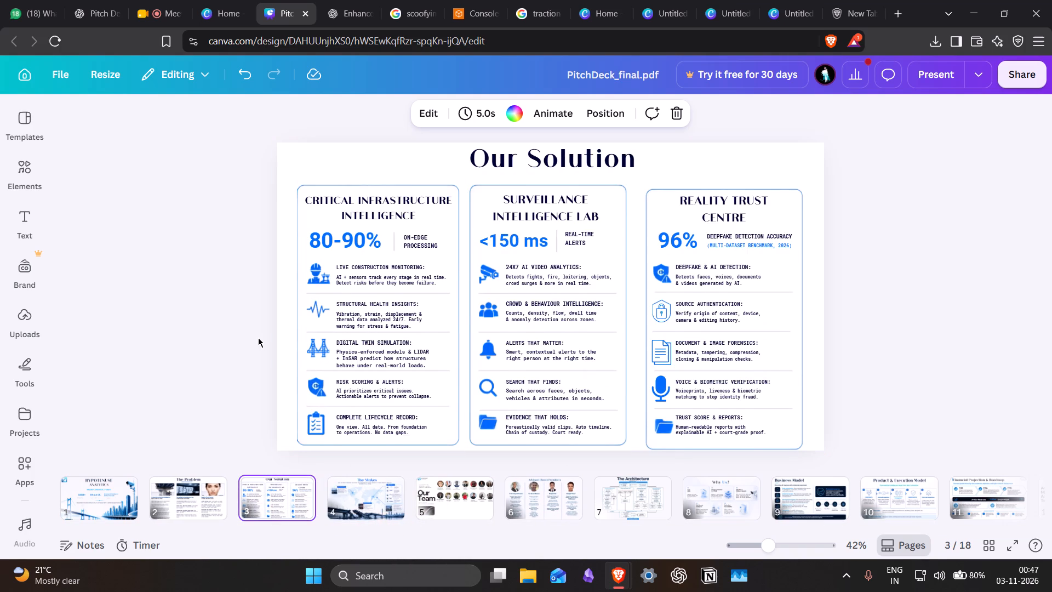
pyautogui.press('Left')
pyautogui.press('Right')
# Move The Stakes slide to page 3, between The Problem and Our Solution.
pyautogui.moveTo(352, 485); pyautogui.dragTo(248, 493)
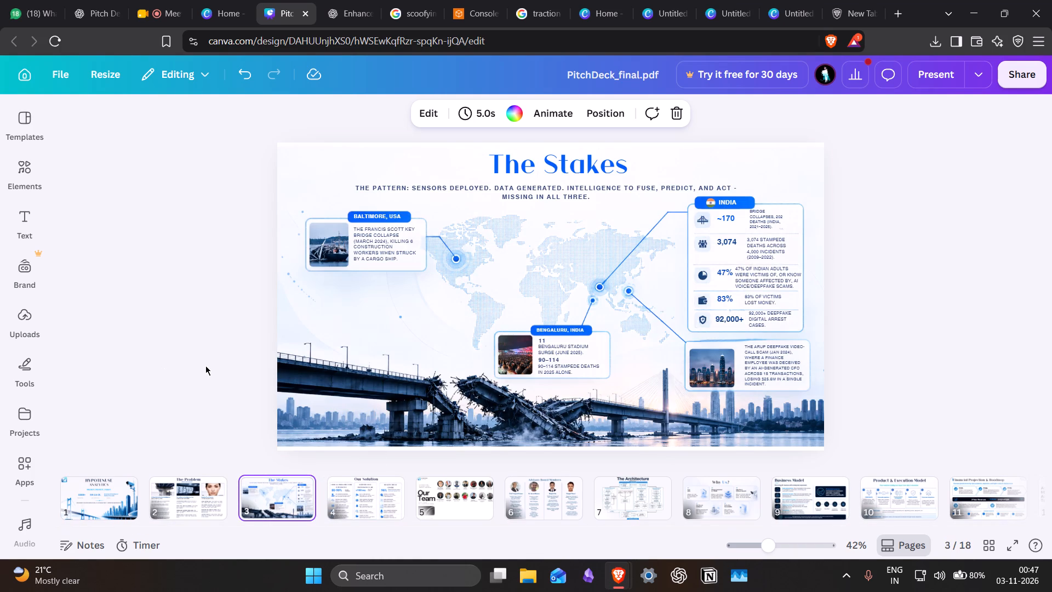
# Review the slides in order from The Stakes through Financial Projection & Roadmap to the Market Opportunity slide.
pyautogui.press('Right')
pyautogui.press('Right')
pyautogui.press('Right')
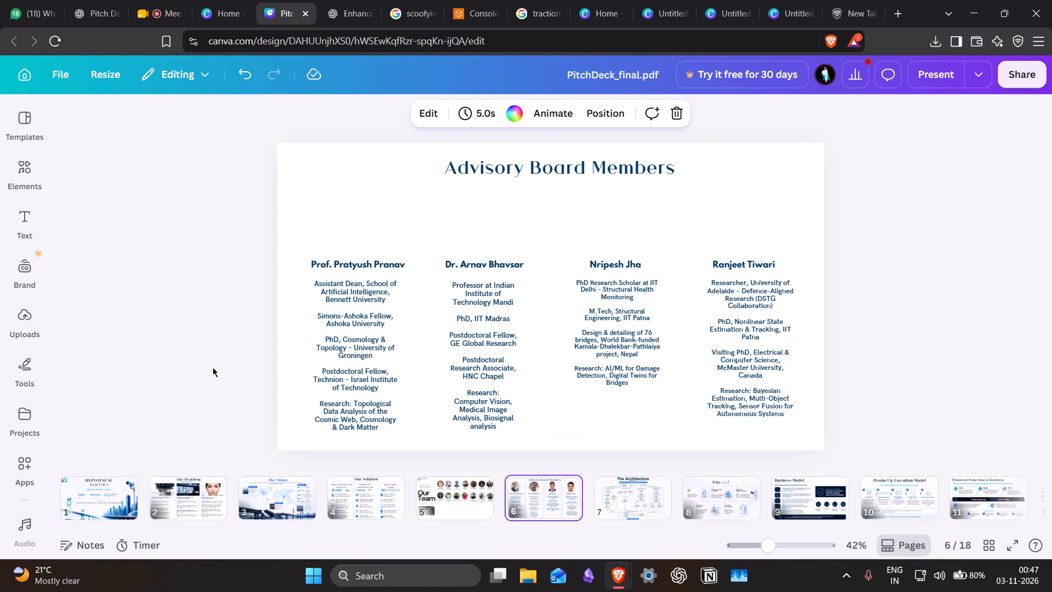
pyautogui.press('Right')
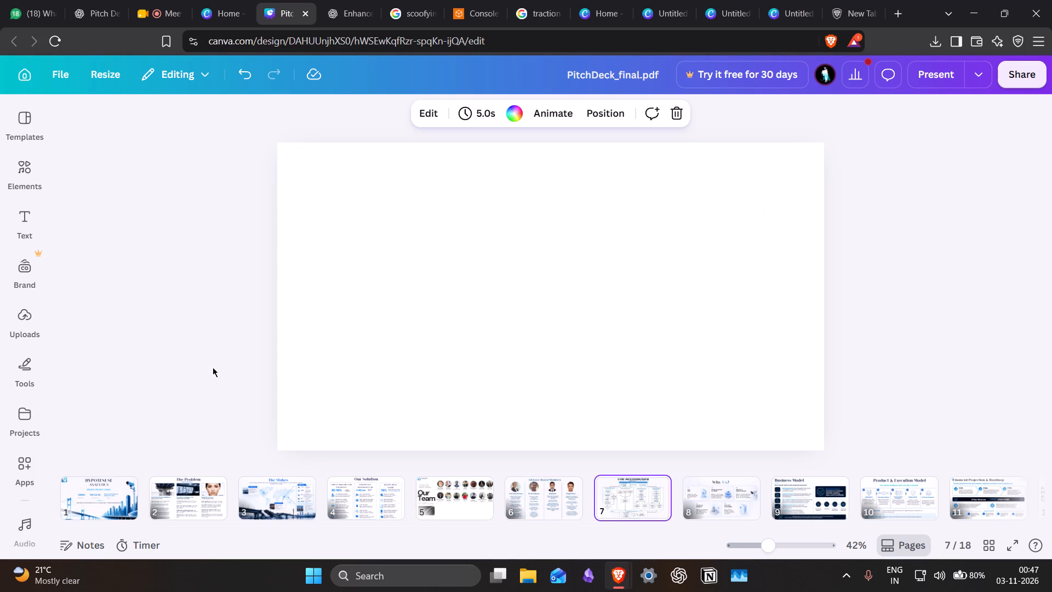
pyautogui.press('Right')
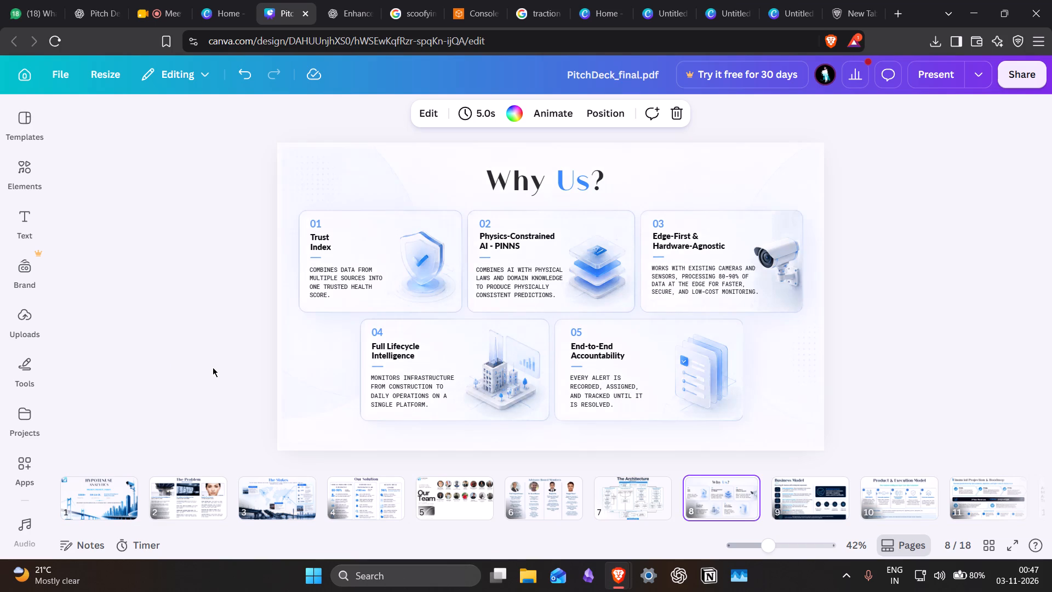
pyautogui.press('Right')
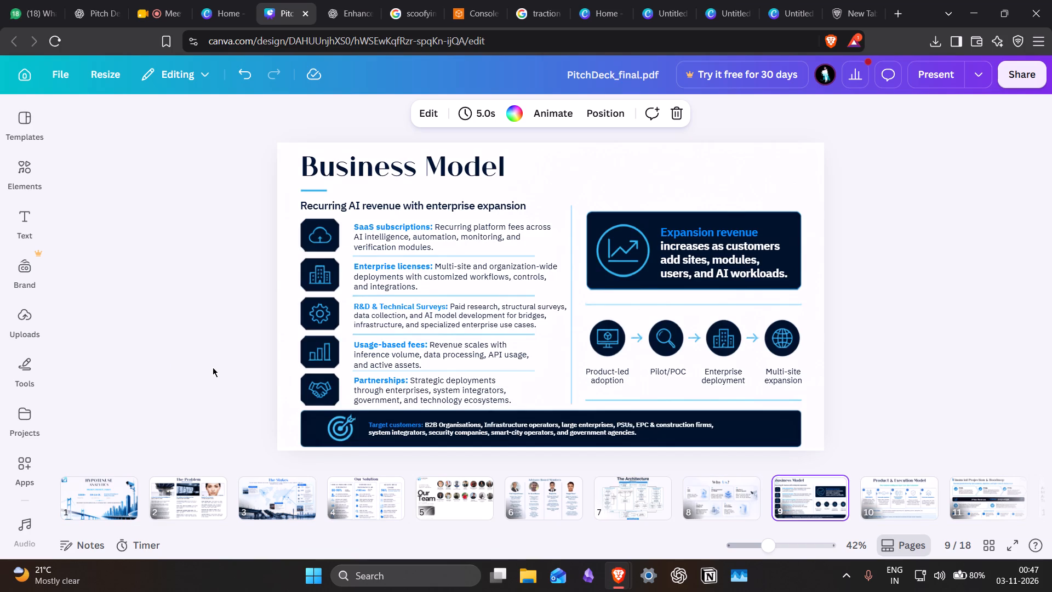
pyautogui.press('Right')
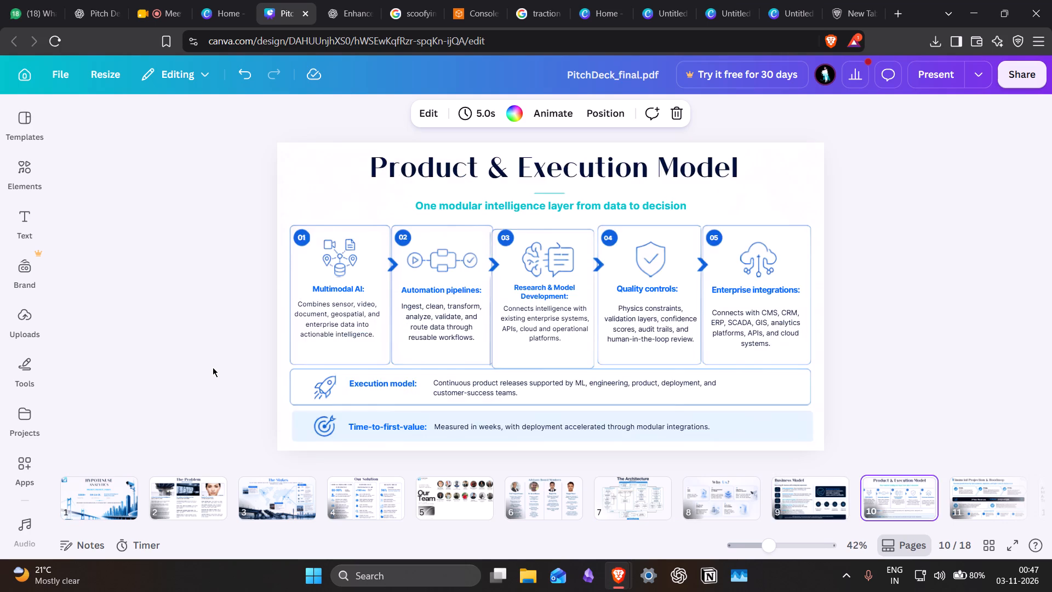
pyautogui.press('Left')
pyautogui.press('Right')
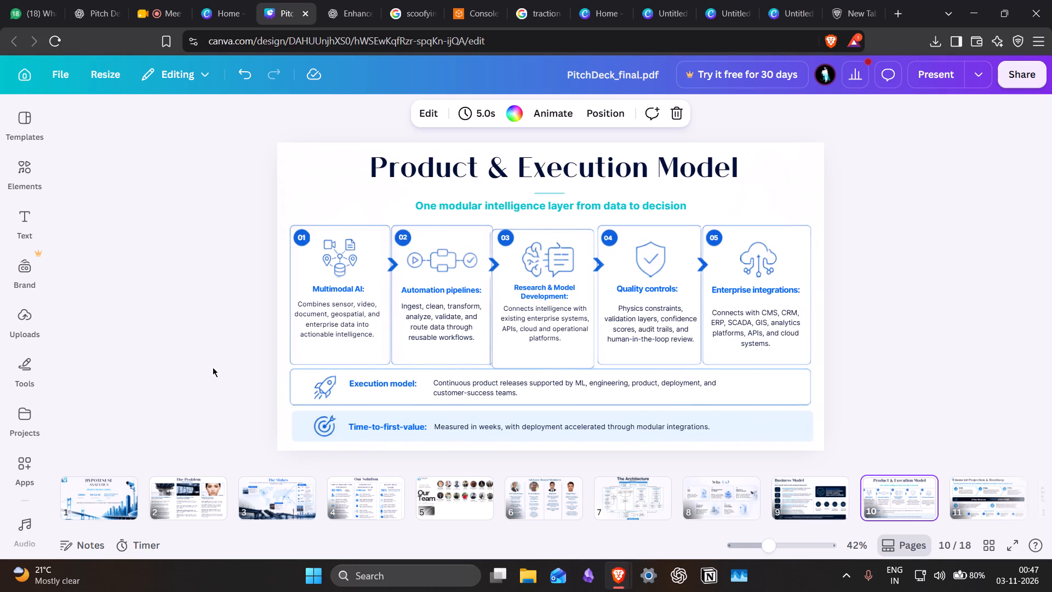
pyautogui.press('Right')
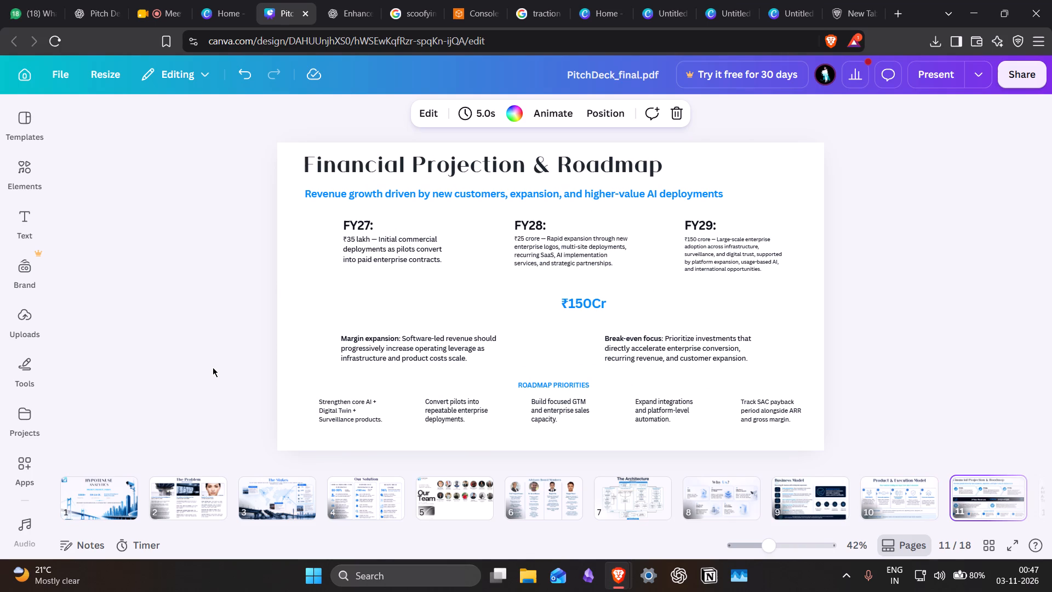
pyautogui.press('Right')
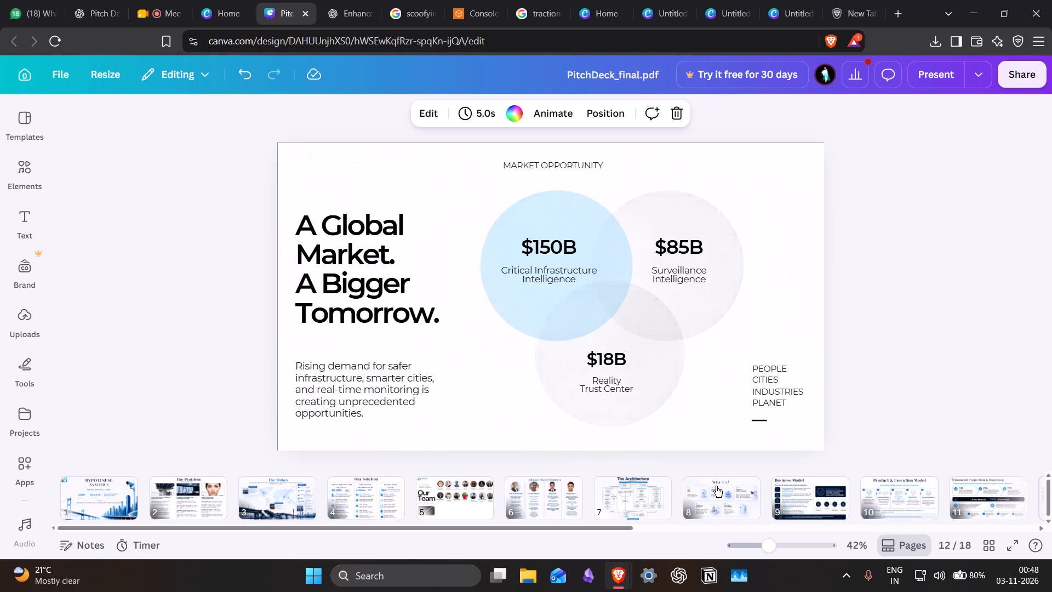
# Move the Market Opportunity slide to page 7, between Advisory Board Members and The Architecture.
pyautogui.hscroll(-2, 806, 496)
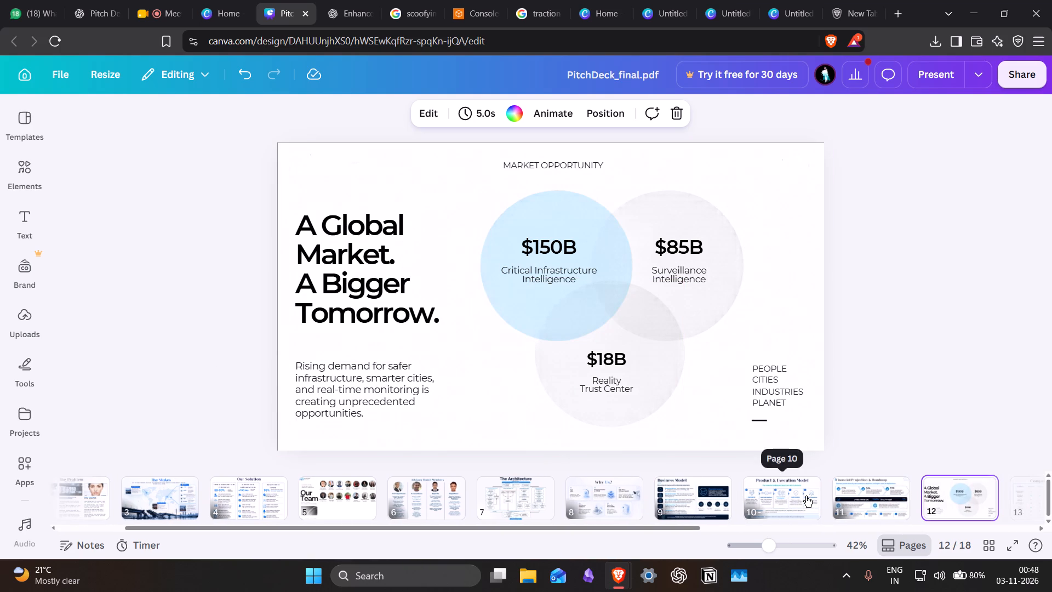
pyautogui.hscroll(-2, 806, 496)
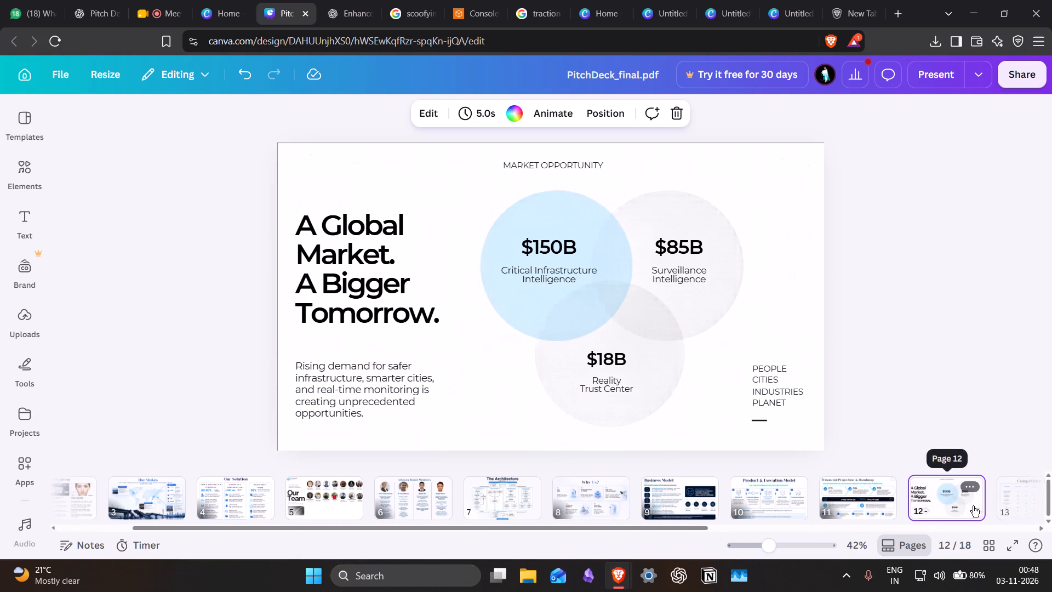
pyautogui.moveTo(945, 500); pyautogui.dragTo(512, 517)
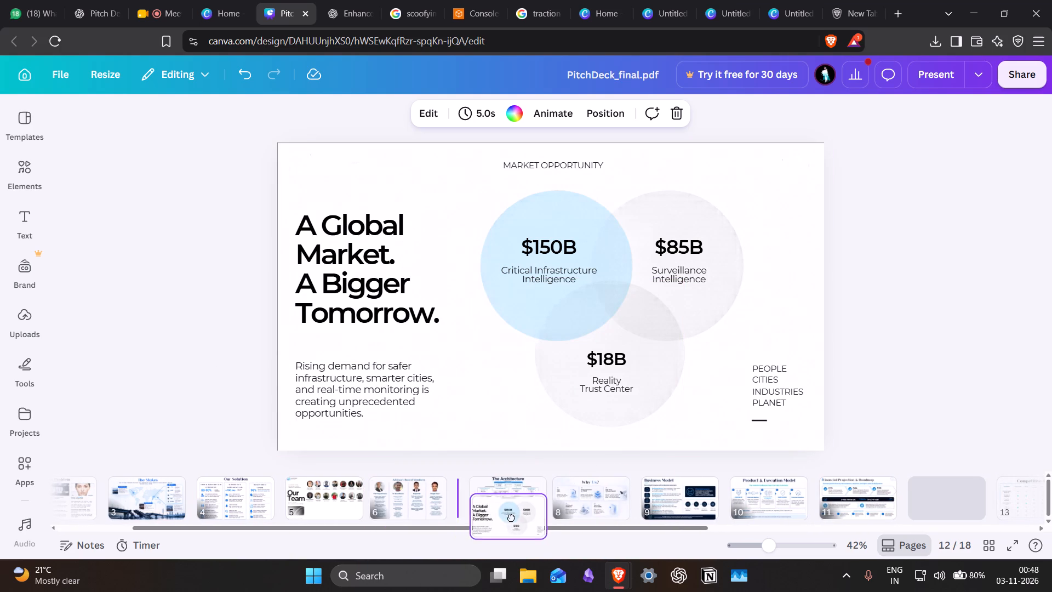
pyautogui.moveTo(512, 517); pyautogui.dragTo(499, 513)
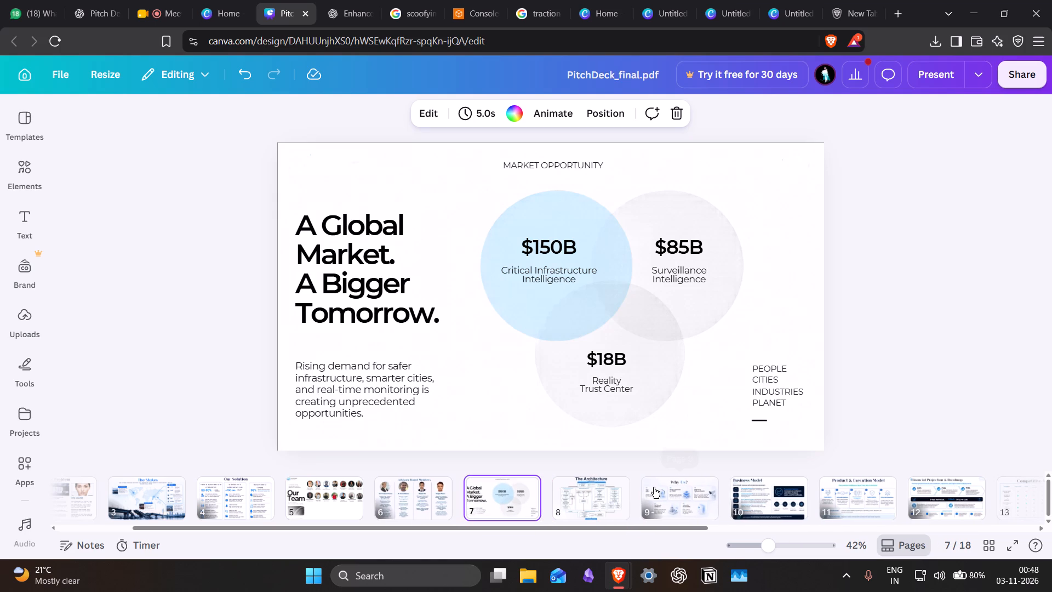
# Review the remaining slides from The Architecture to Pricing & Unit Economics at the end of the deck.
pyautogui.press('Right')
pyautogui.press('Right')
pyautogui.press('Right')
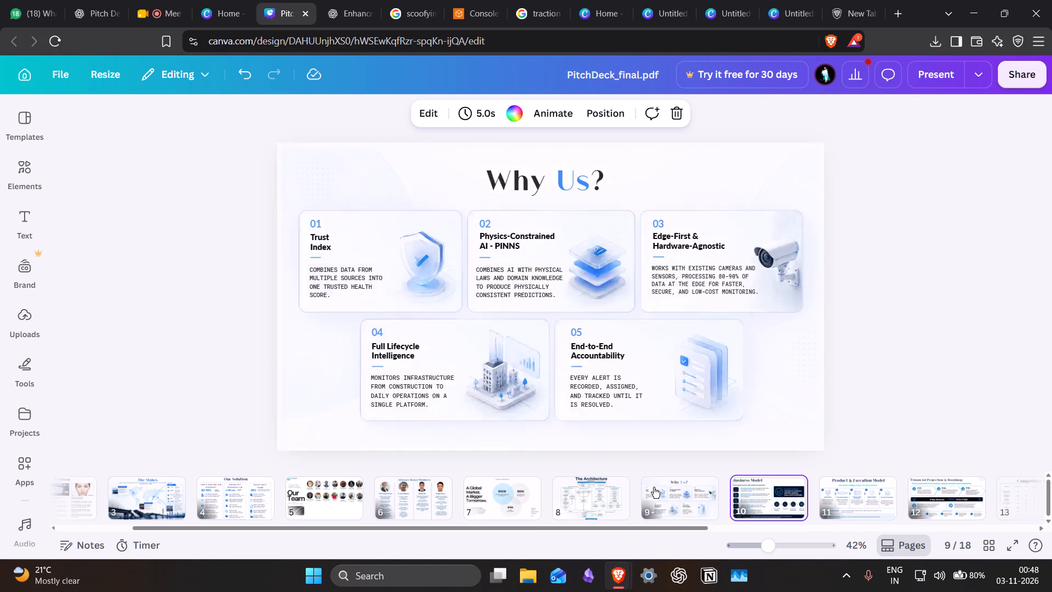
pyautogui.press('Right')
pyautogui.press('Right')
pyautogui.press('Right')
pyautogui.press('Right')
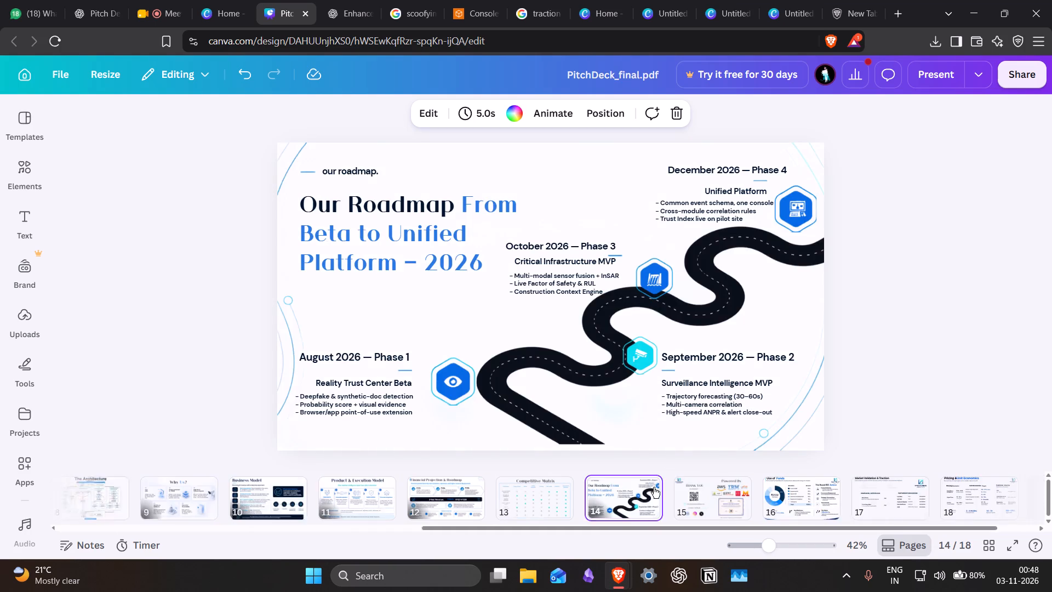
pyautogui.press('Right')
pyautogui.press('Right')
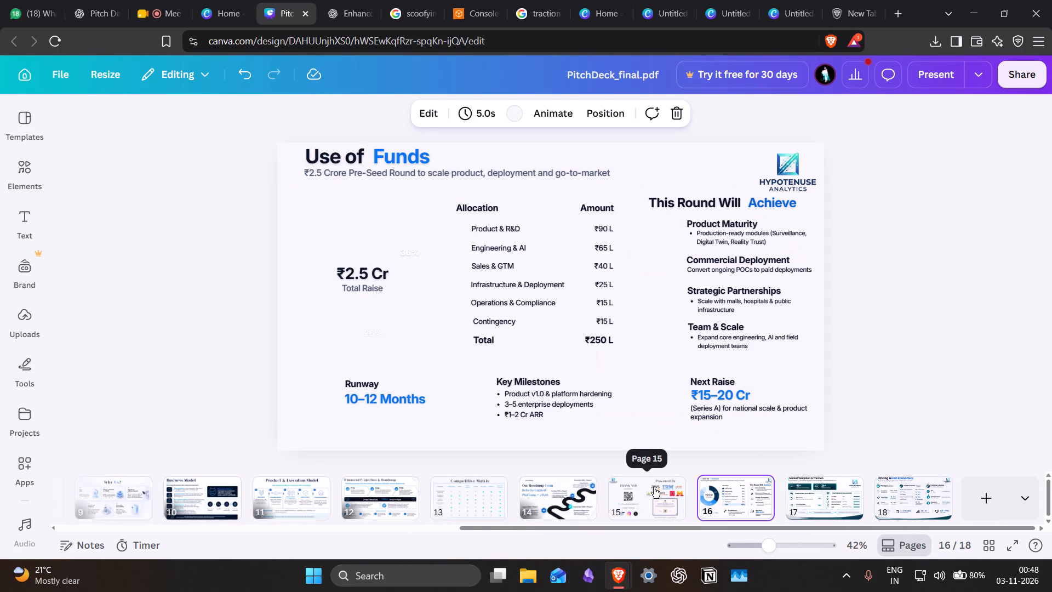
pyautogui.press('Right')
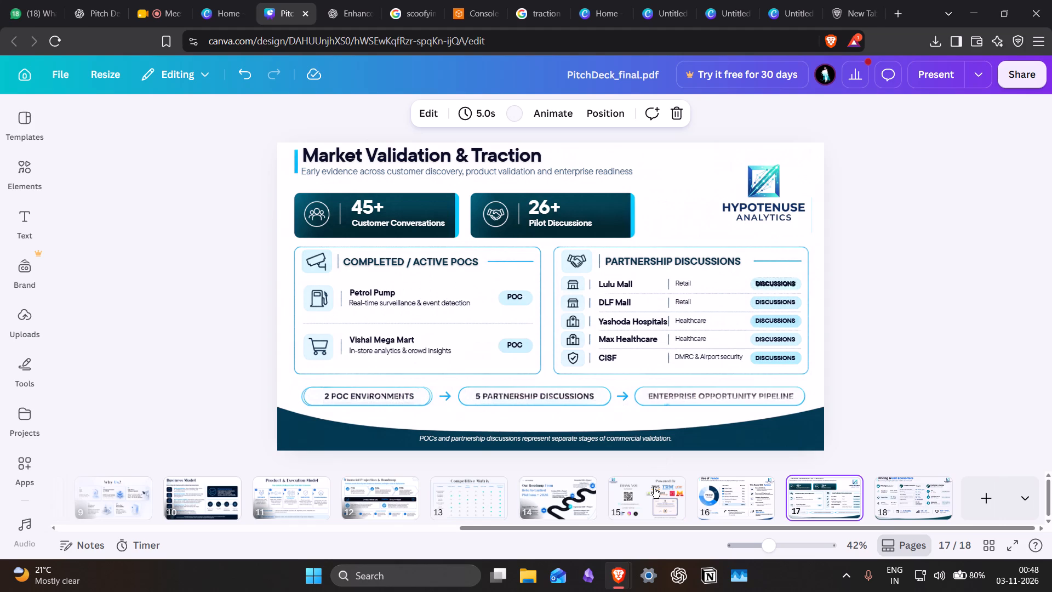
pyautogui.press('Right')
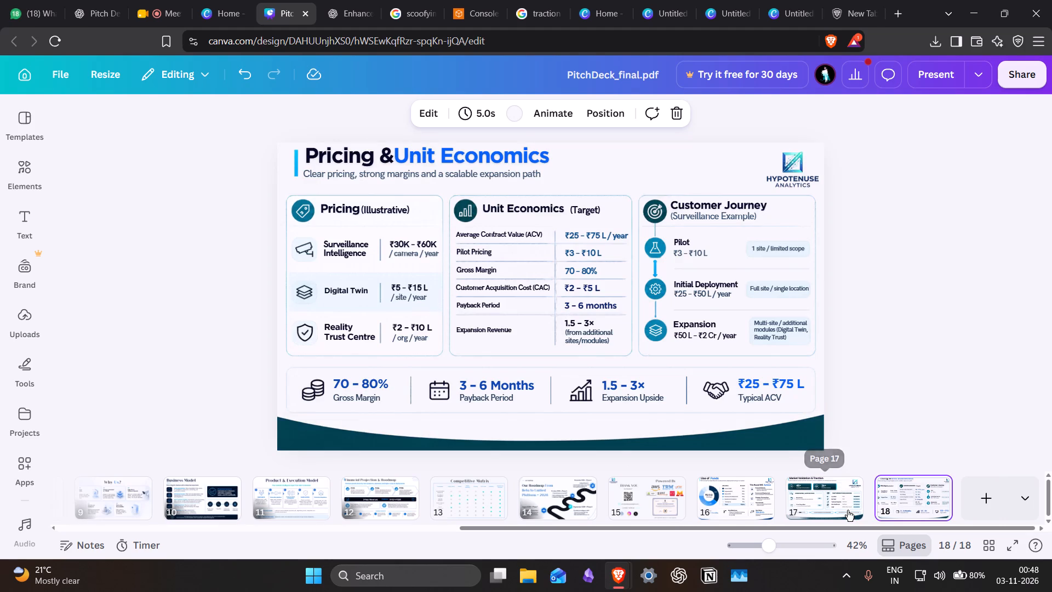
# Move the Market Validation & Traction slide to page 8, directly after the Market Opportunity slide.
pyautogui.press('Left')
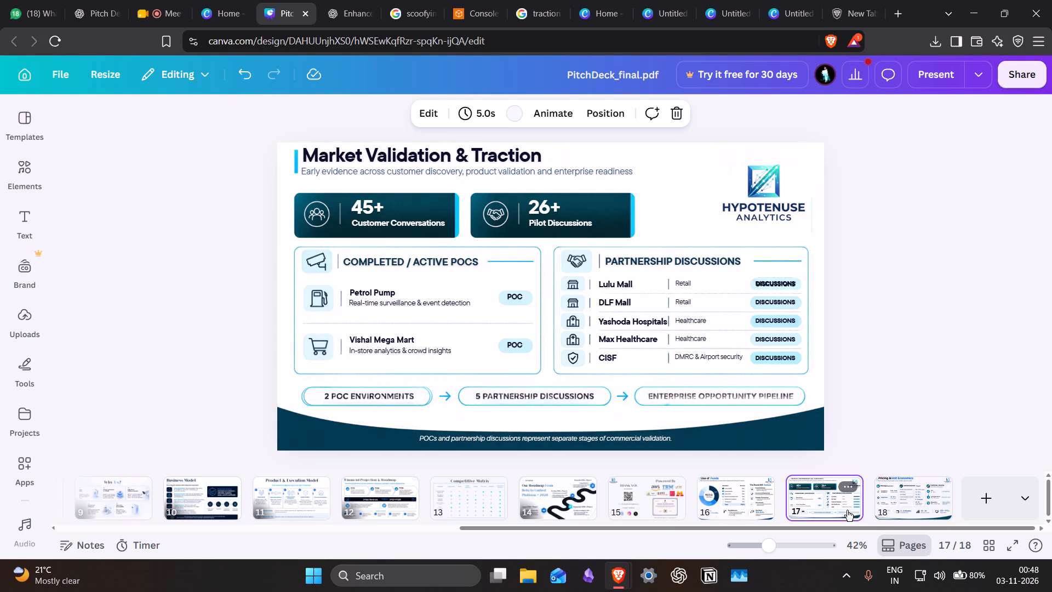
pyautogui.moveTo(820, 498); pyautogui.dragTo(290, 504)
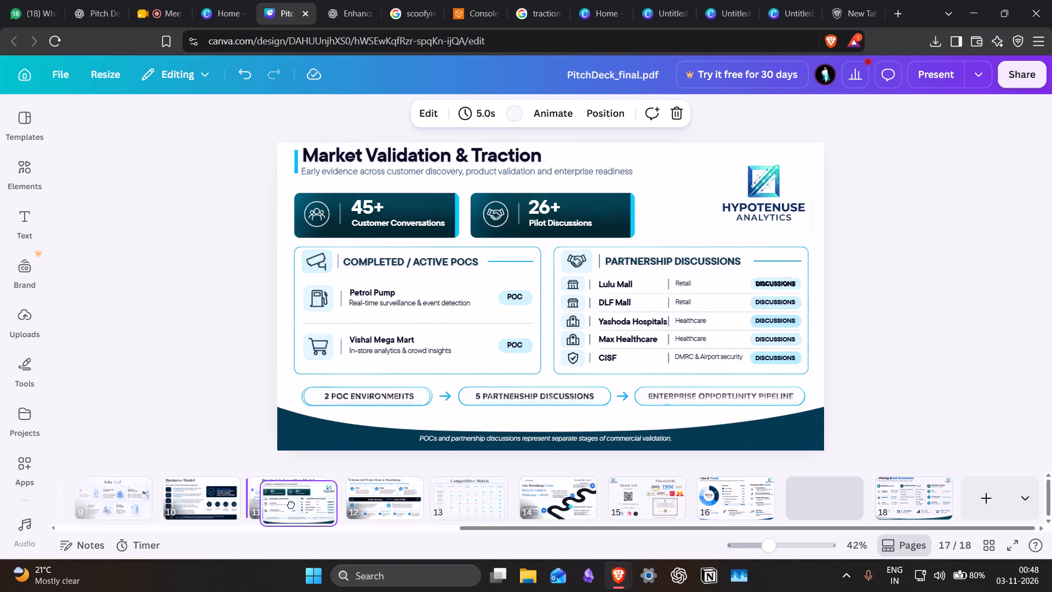
pyautogui.moveTo(290, 504); pyautogui.dragTo(262, 536)
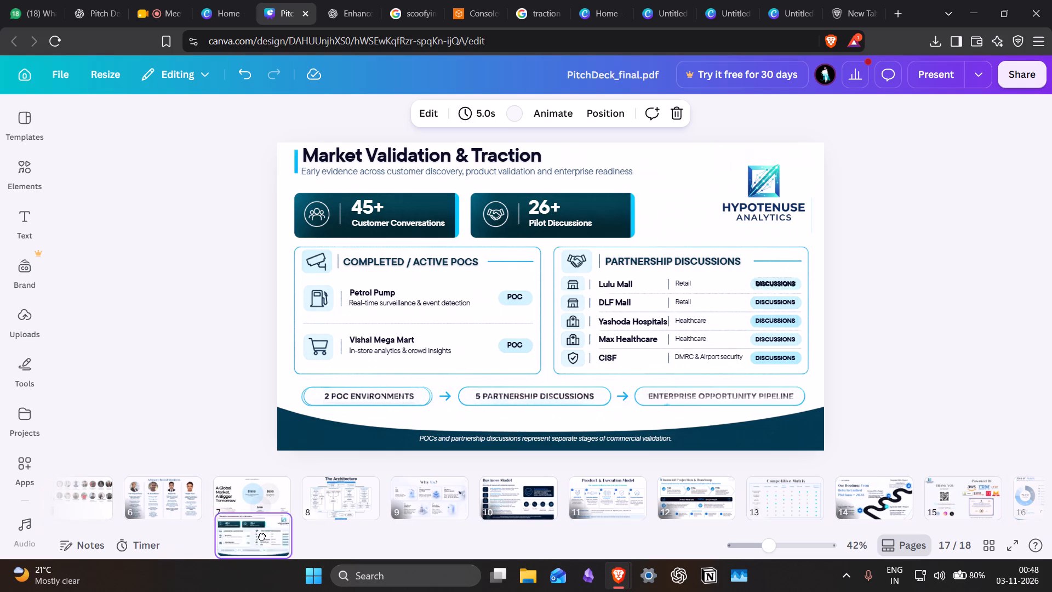
pyautogui.moveTo(262, 536); pyautogui.dragTo(314, 512)
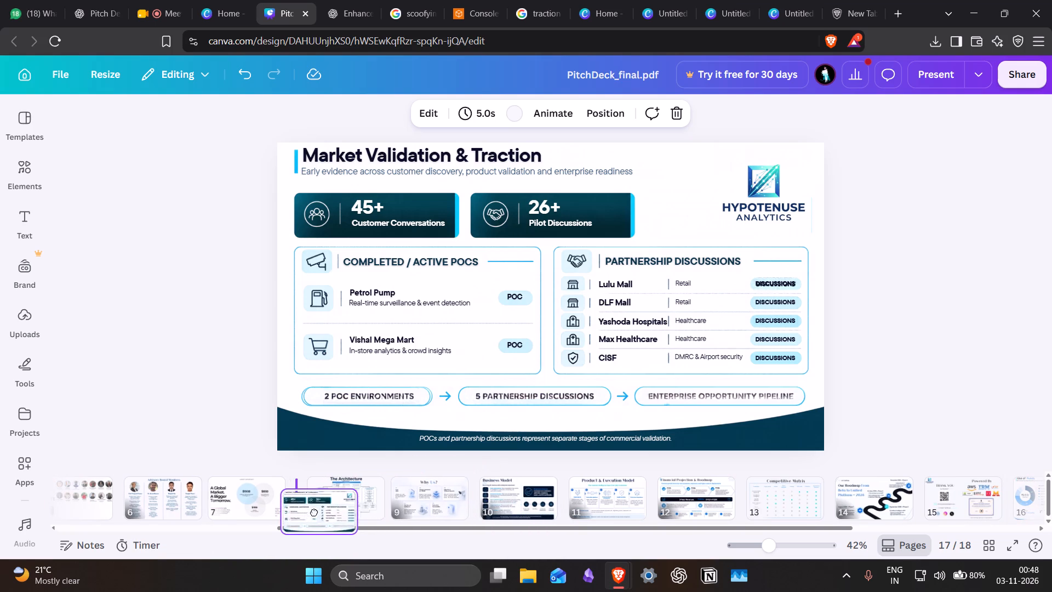
pyautogui.moveTo(314, 512); pyautogui.dragTo(316, 512)
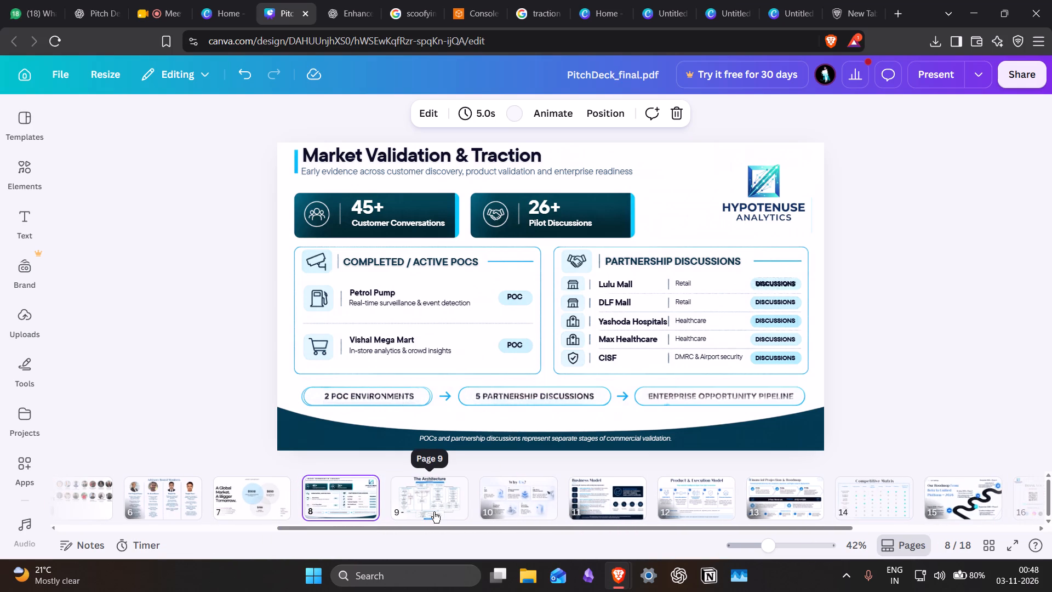
# Move the Our Roadmap From Beta to Unified Platform slide to page 8, between Market Opportunity and Market Validation & Traction.
pyautogui.hscroll(-6, 434, 512)
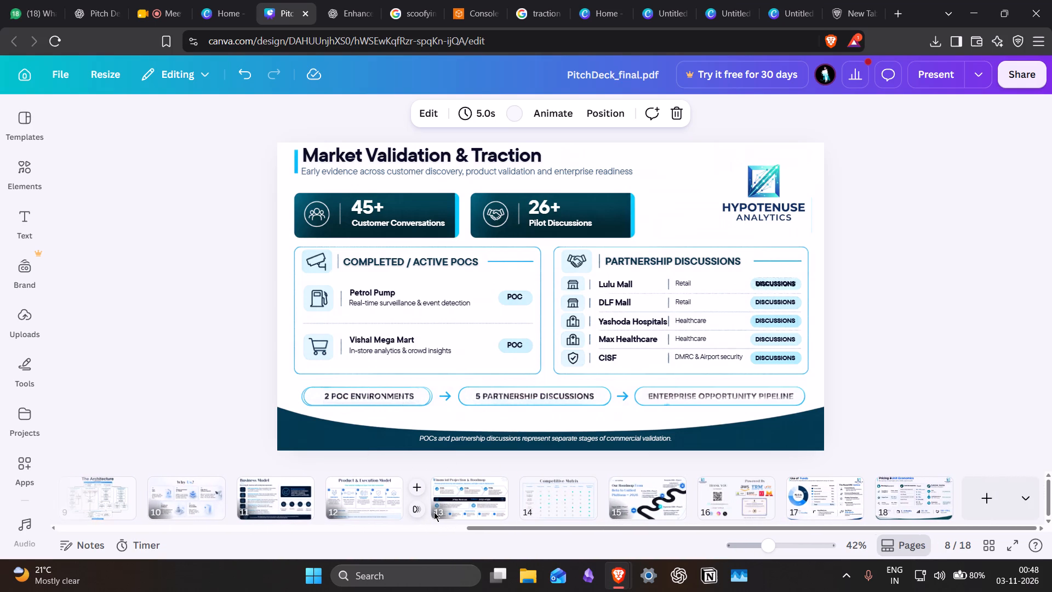
pyautogui.hscroll(-1, 434, 512)
pyautogui.moveTo(667, 500); pyautogui.dragTo(236, 539)
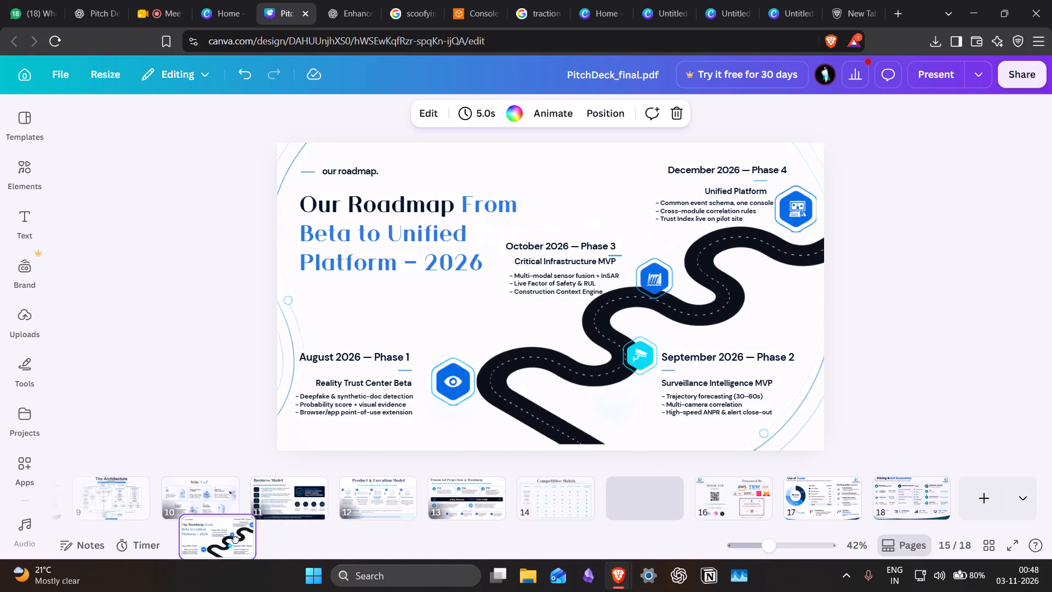
pyautogui.moveTo(236, 539); pyautogui.dragTo(383, 523)
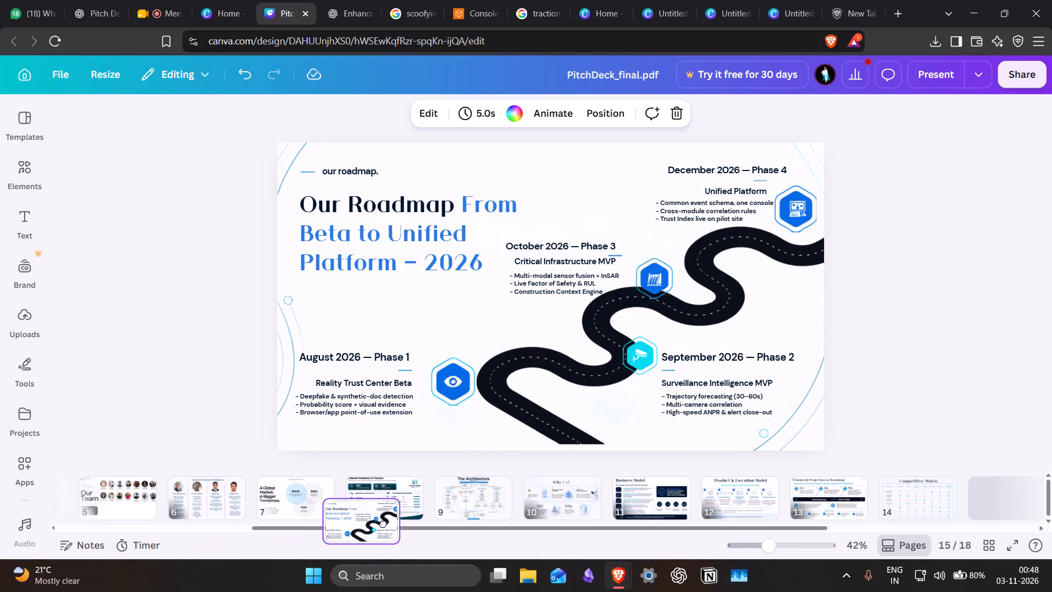
pyautogui.moveTo(383, 523); pyautogui.dragTo(373, 517)
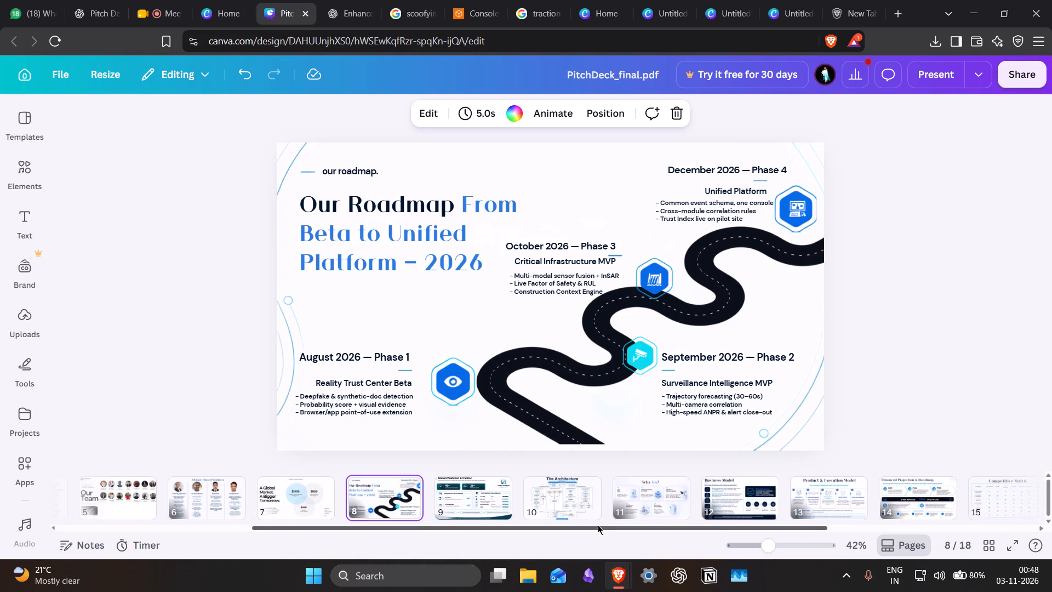
# Move the Financial Projection & Roadmap slide to page 10, between Market Validation & Traction and The Architecture.
pyautogui.hscroll(-4, 636, 503)
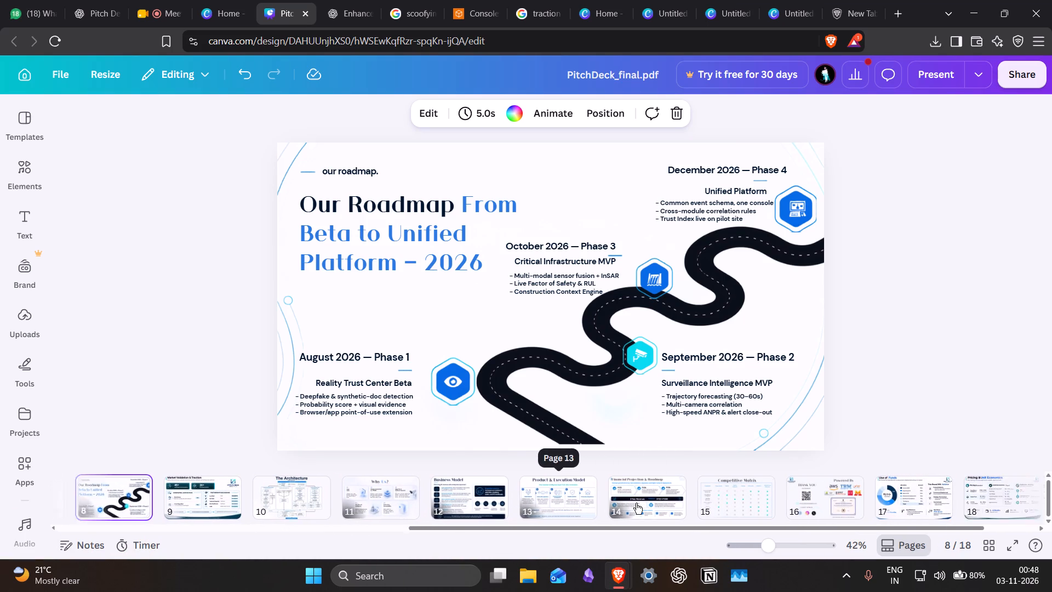
pyautogui.hscroll(-2, 636, 503)
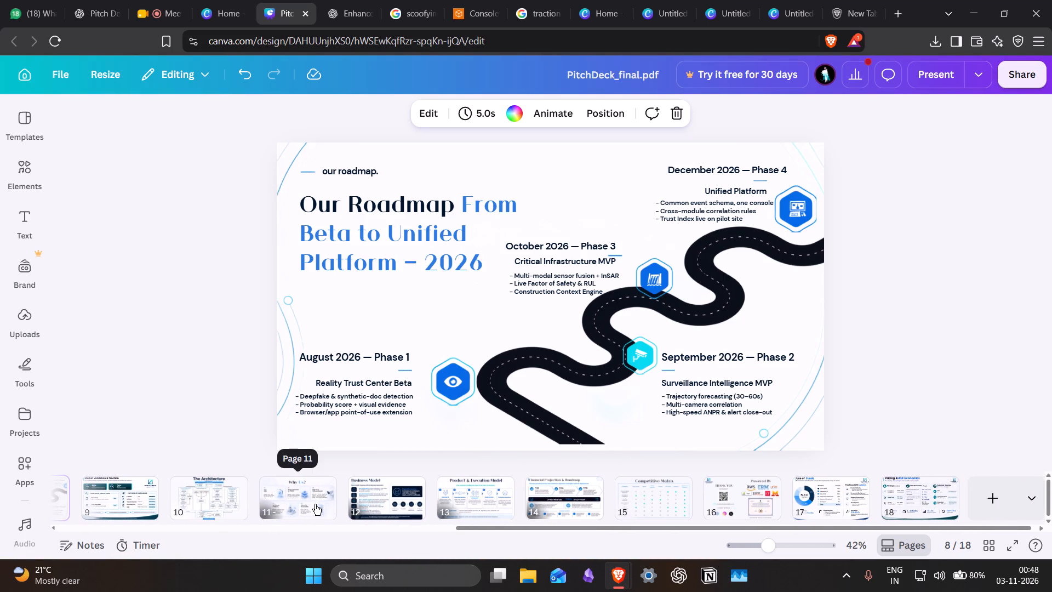
pyautogui.hscroll(1, 316, 505)
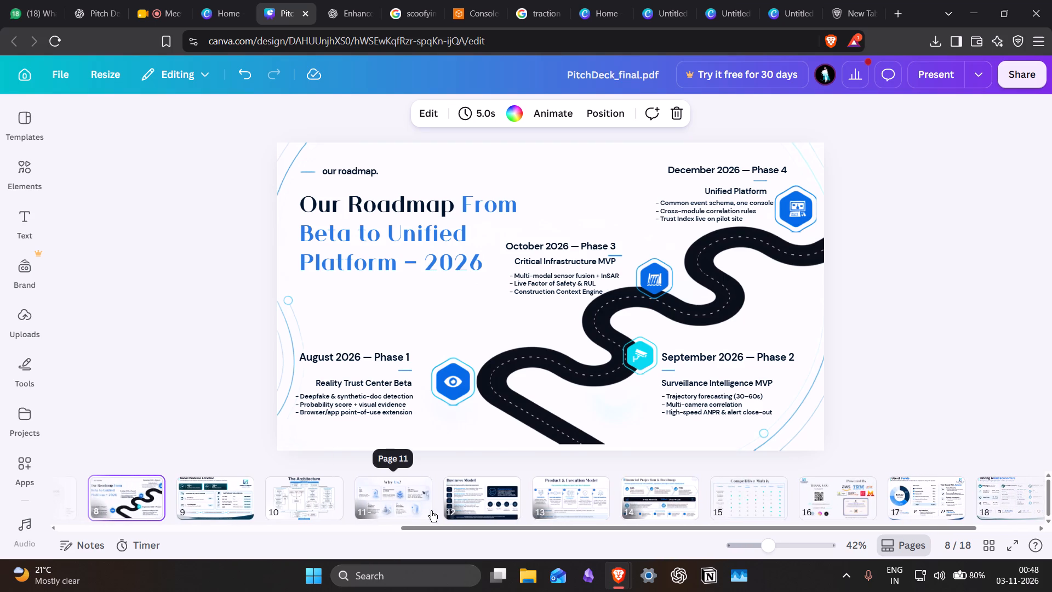
pyautogui.click(398, 505)
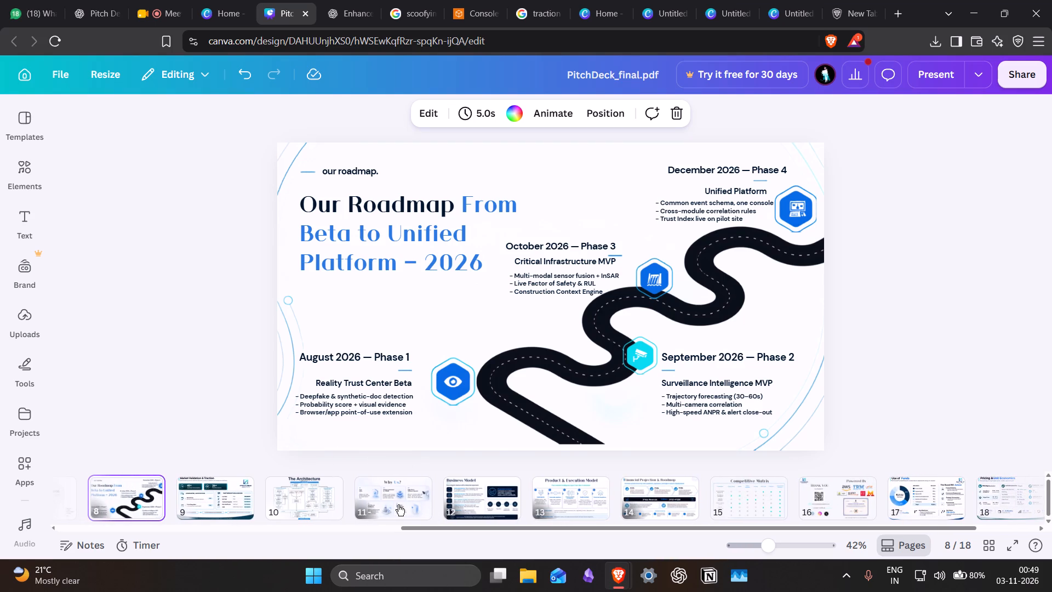
pyautogui.click(495, 505)
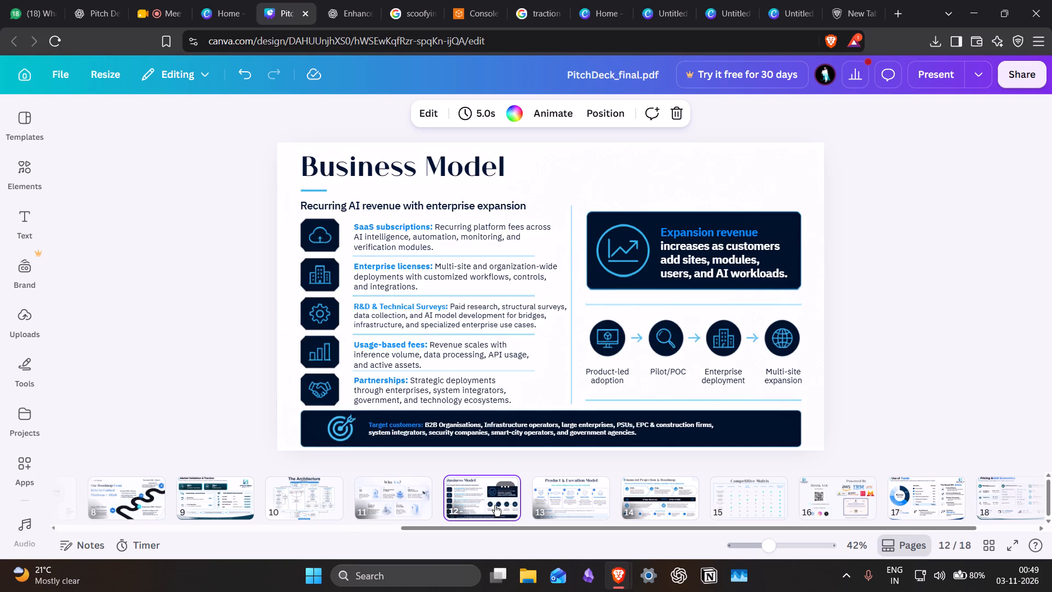
pyautogui.click(655, 493)
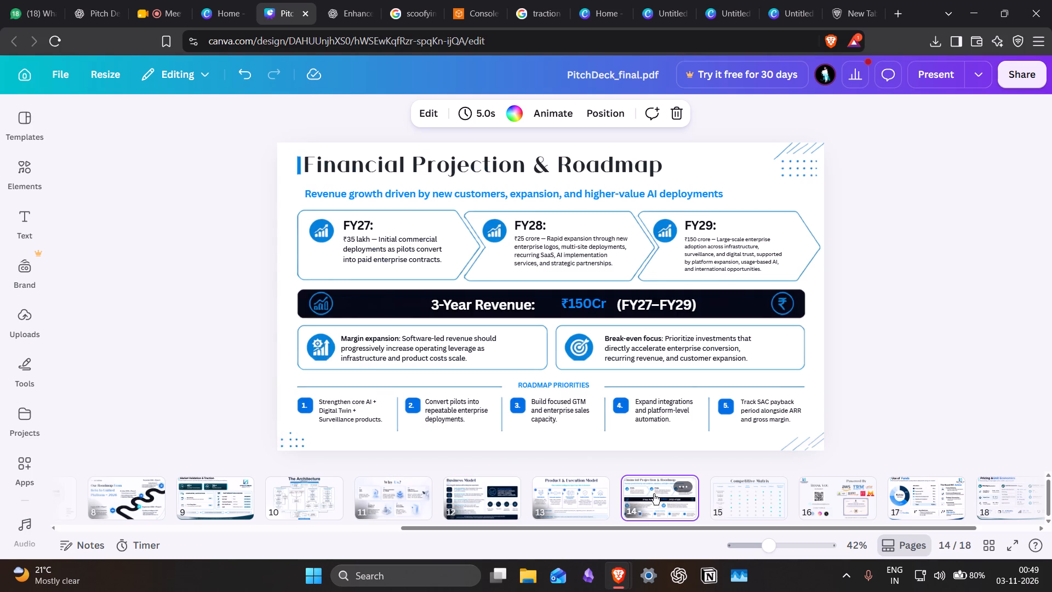
pyautogui.moveTo(654, 494); pyautogui.dragTo(363, 499)
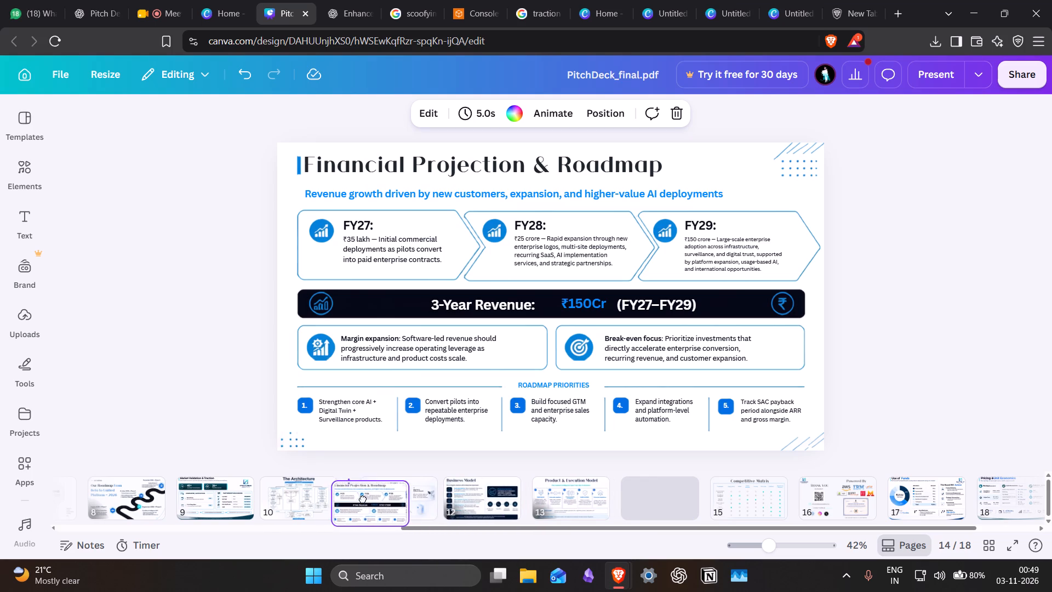
pyautogui.moveTo(363, 499); pyautogui.dragTo(289, 493)
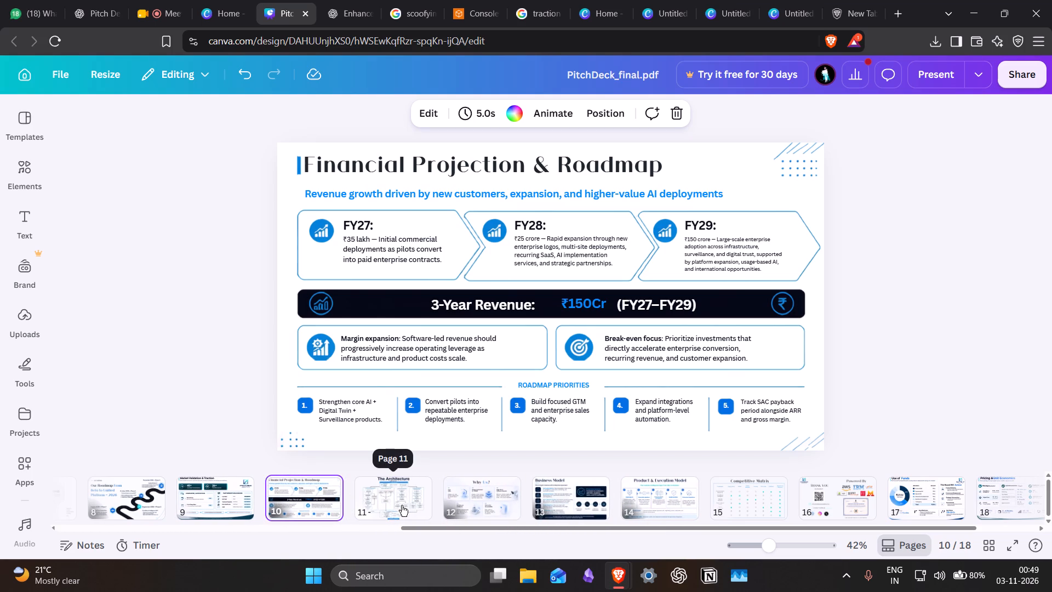
# Move the Pricing & Unit Economics slide from the deck's end to page 11, directly after Financial Projection & Roadmap.
pyautogui.hscroll(-1, 805, 497)
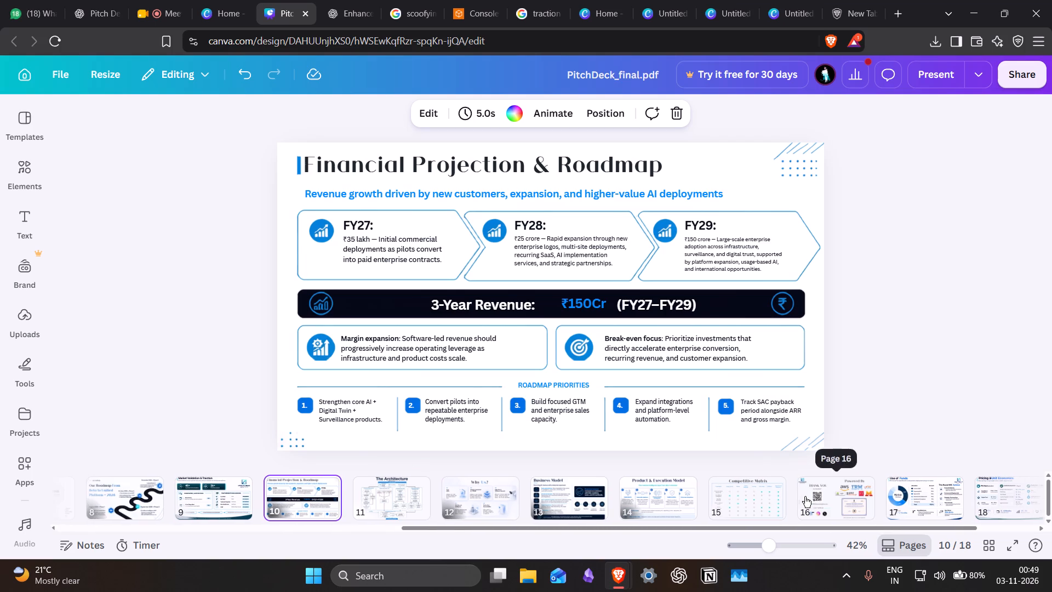
pyautogui.hscroll(-1, 805, 497)
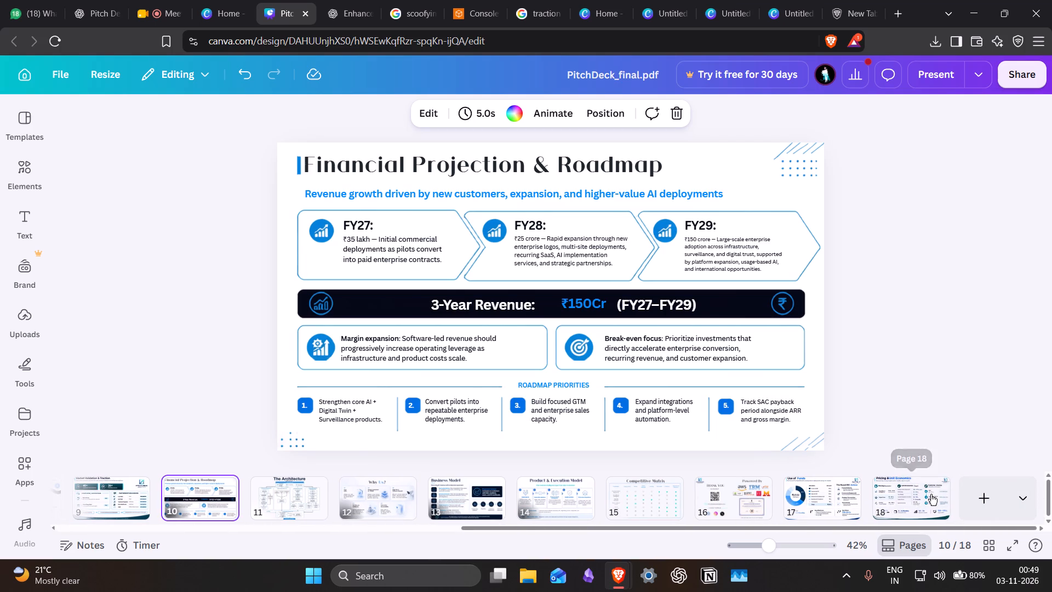
pyautogui.moveTo(929, 494); pyautogui.dragTo(374, 492)
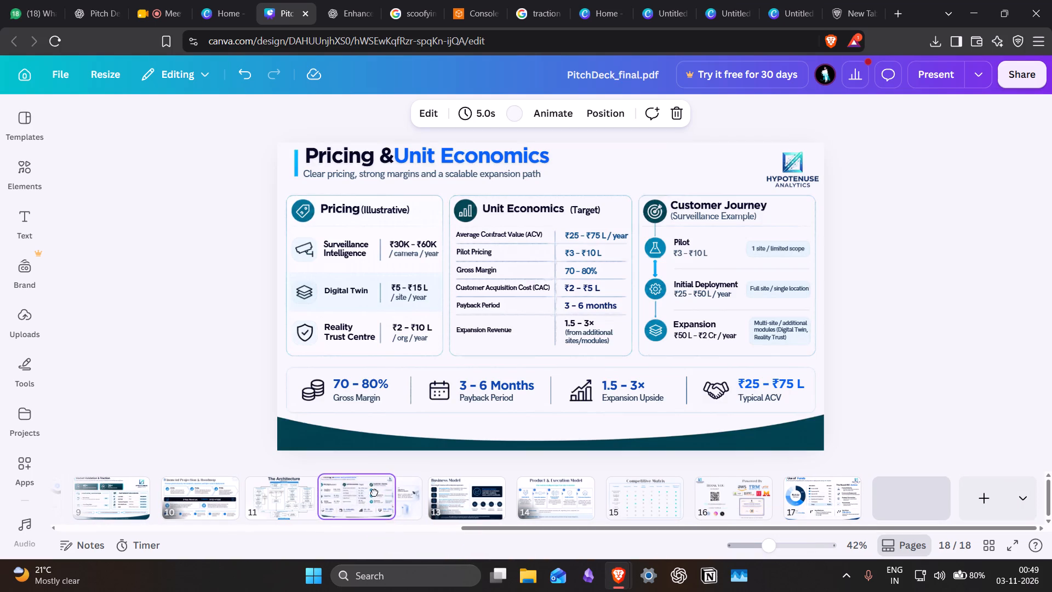
pyautogui.moveTo(374, 492); pyautogui.dragTo(277, 495)
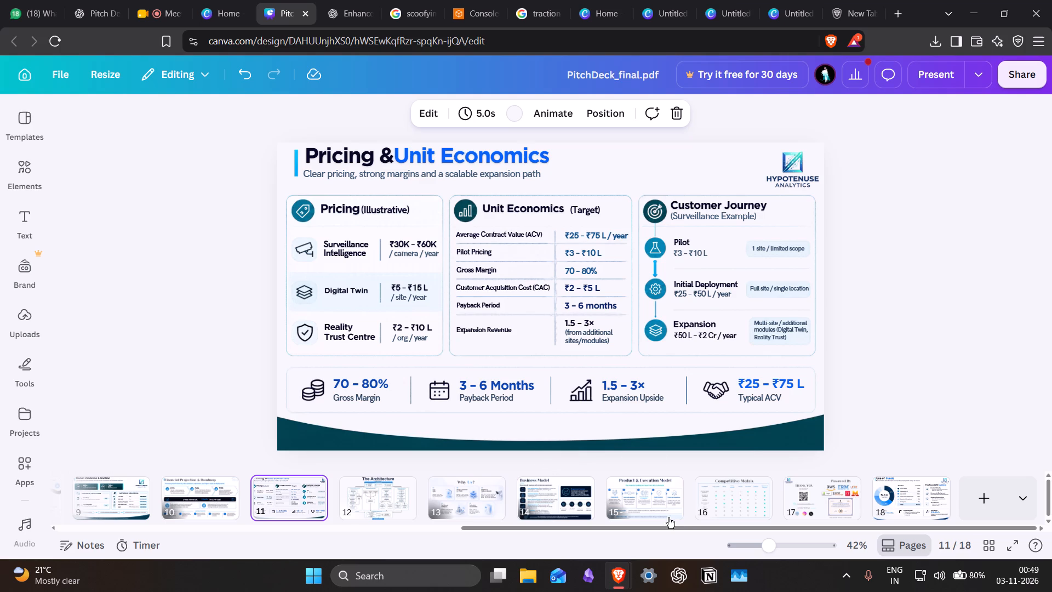
# Move the Business Model slide to page 12, between Pricing & Unit Economics and The Architecture.
pyautogui.click(735, 496)
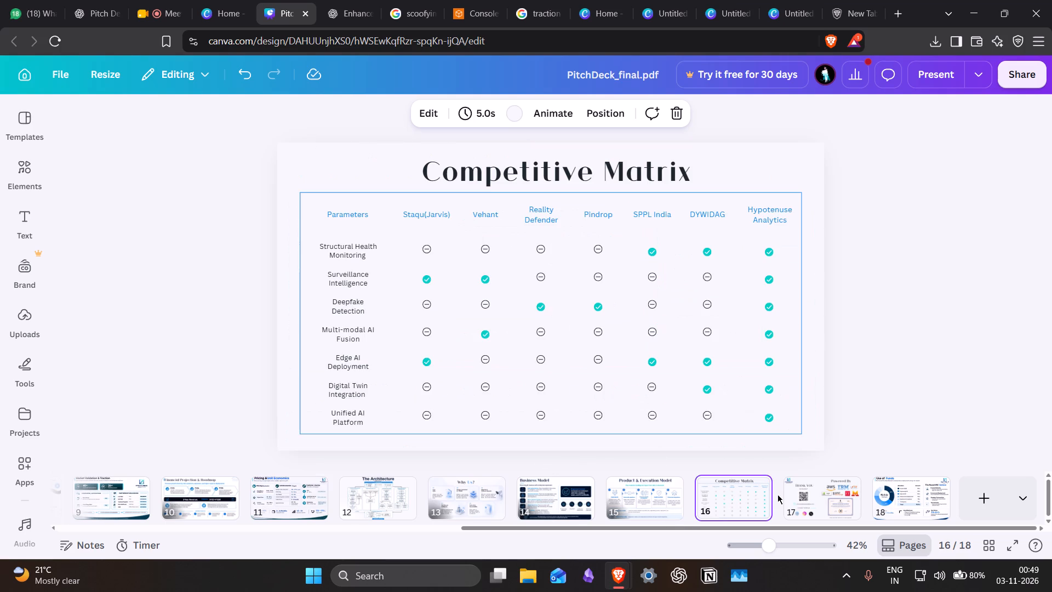
pyautogui.click(896, 502)
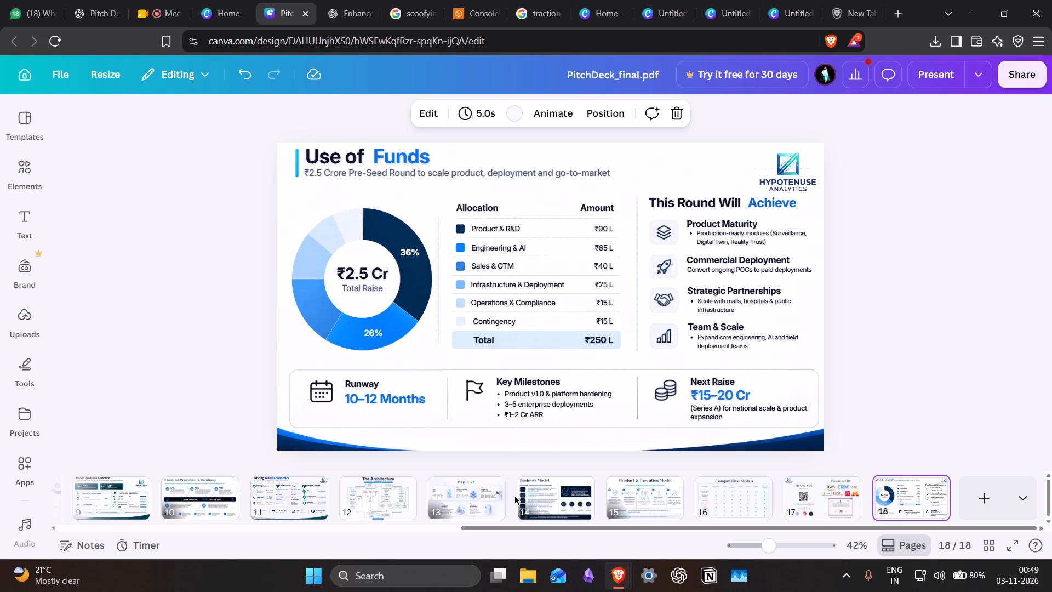
pyautogui.hscroll(1, 385, 488)
pyautogui.click(328, 495)
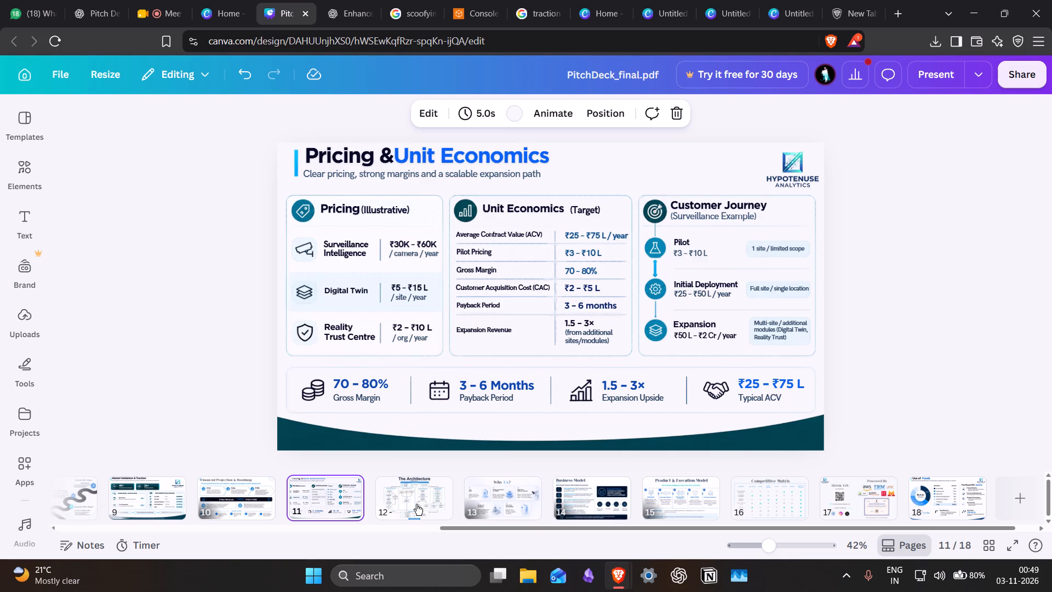
pyautogui.press('Right')
pyautogui.press('Right')
pyautogui.press('Right')
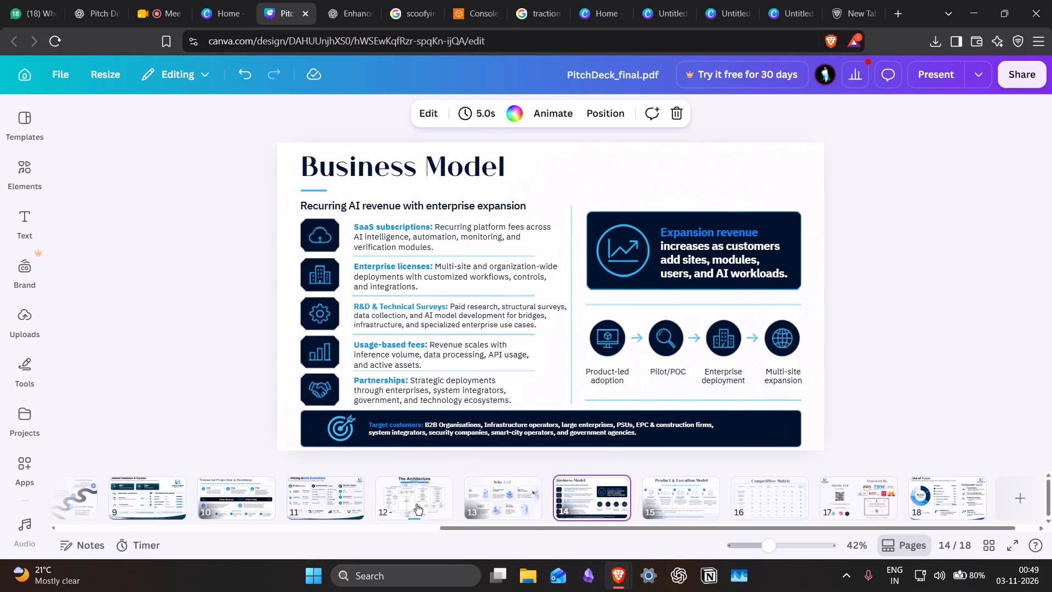
pyautogui.doubleClick(590, 497)
pyautogui.moveTo(590, 497); pyautogui.dragTo(380, 513)
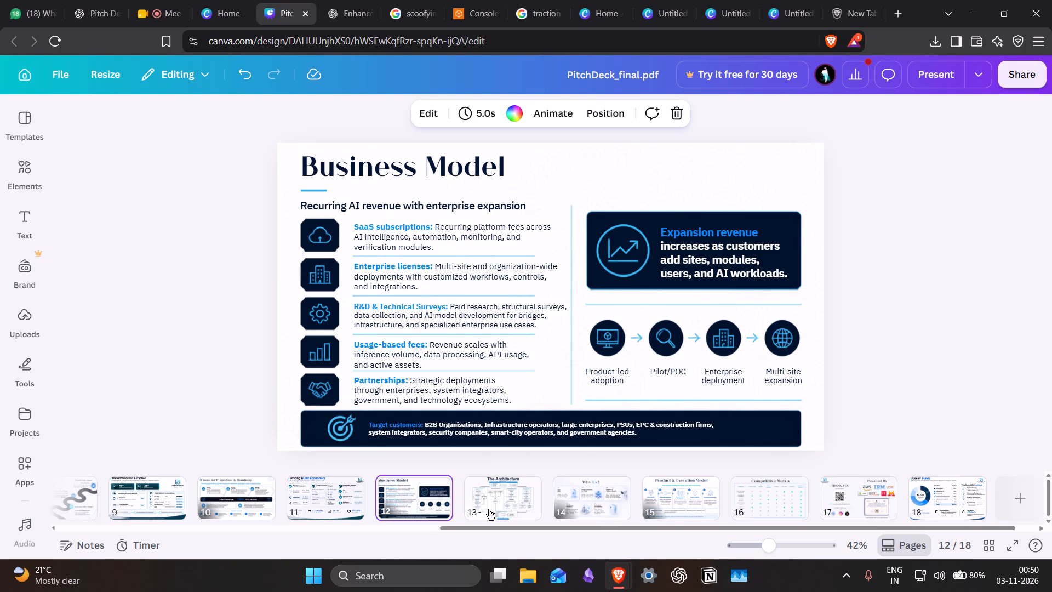
# Move the Competitive Matrix slide to page 13, between Business Model and The Architecture.
pyautogui.press('Right')
pyautogui.press('Right')
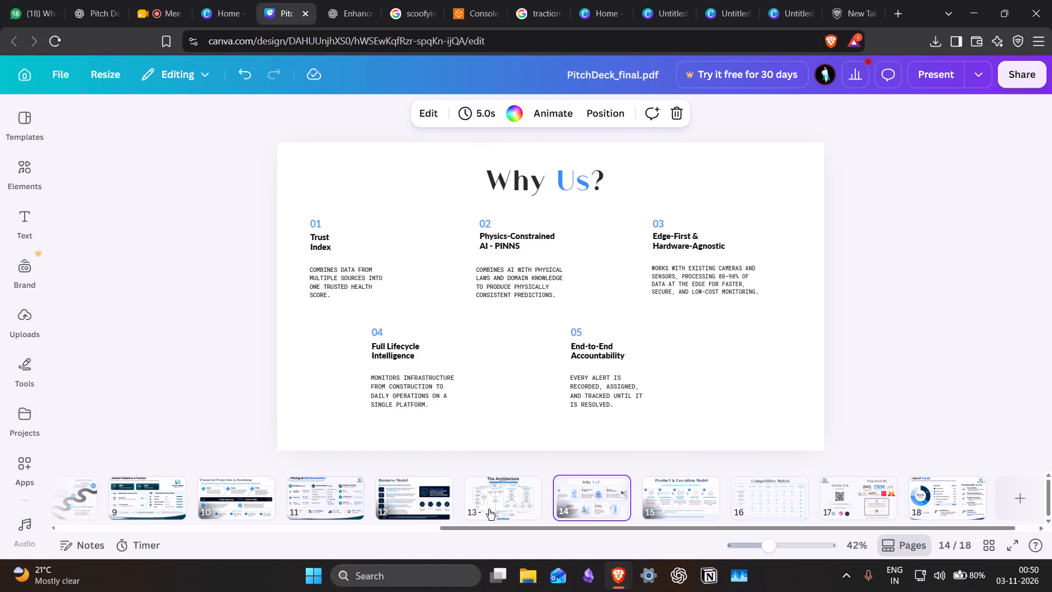
pyautogui.press('Right')
pyautogui.press('Right')
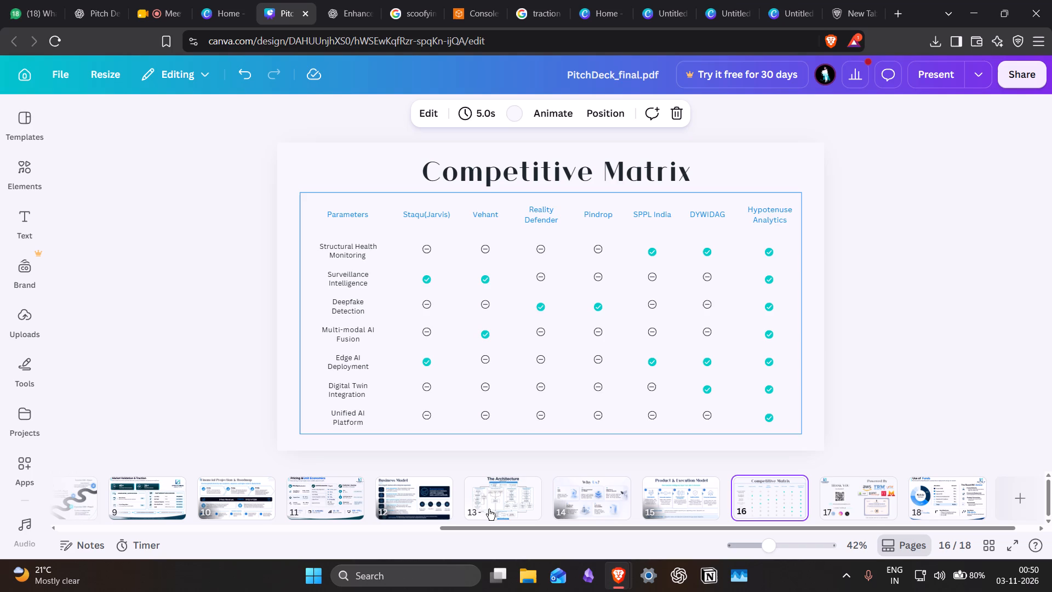
pyautogui.moveTo(772, 493); pyautogui.dragTo(563, 504)
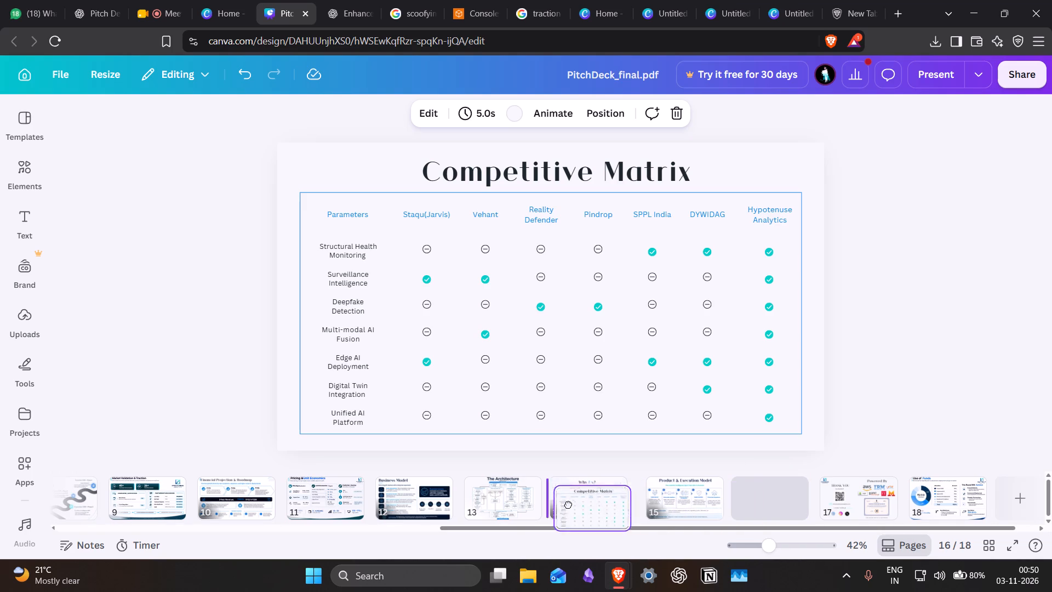
pyautogui.moveTo(563, 504); pyautogui.dragTo(447, 491)
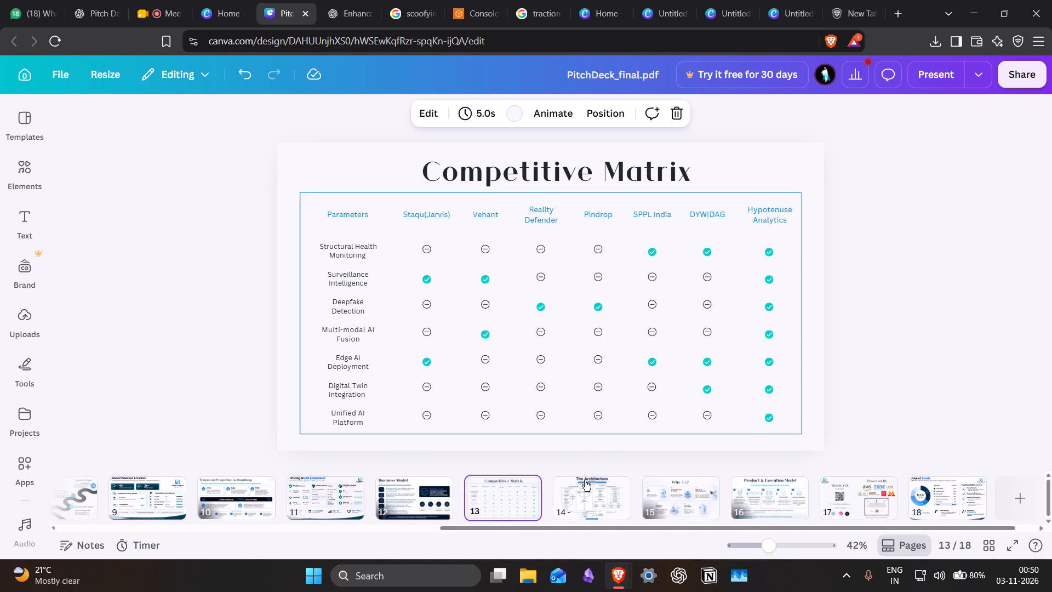
# Move the Use of Funds slide from the deck's end to page 14, between Competitive Matrix and The Architecture.
pyautogui.press('Right')
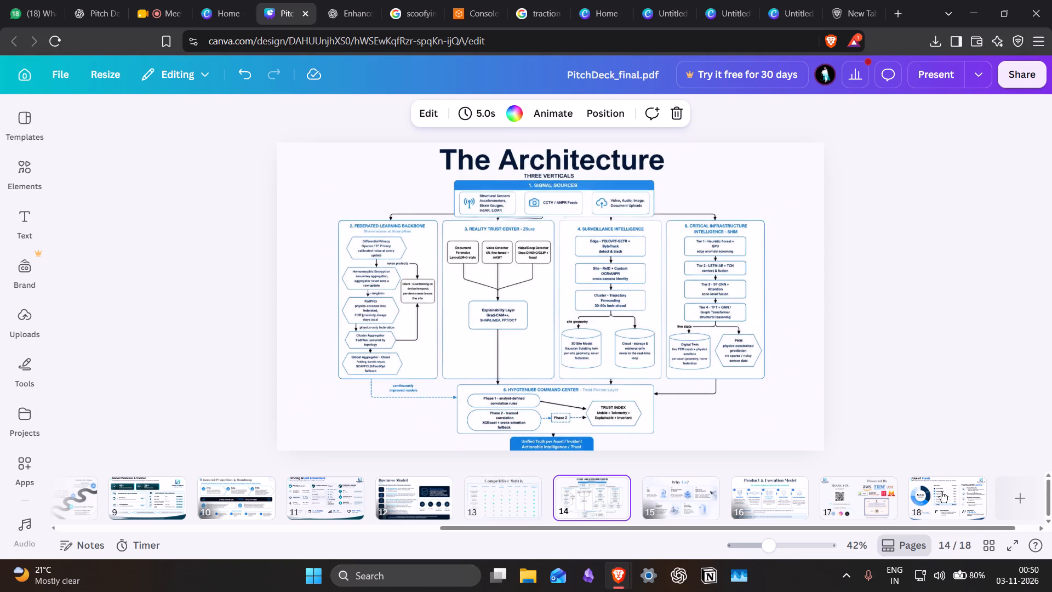
pyautogui.moveTo(935, 498); pyautogui.dragTo(636, 512)
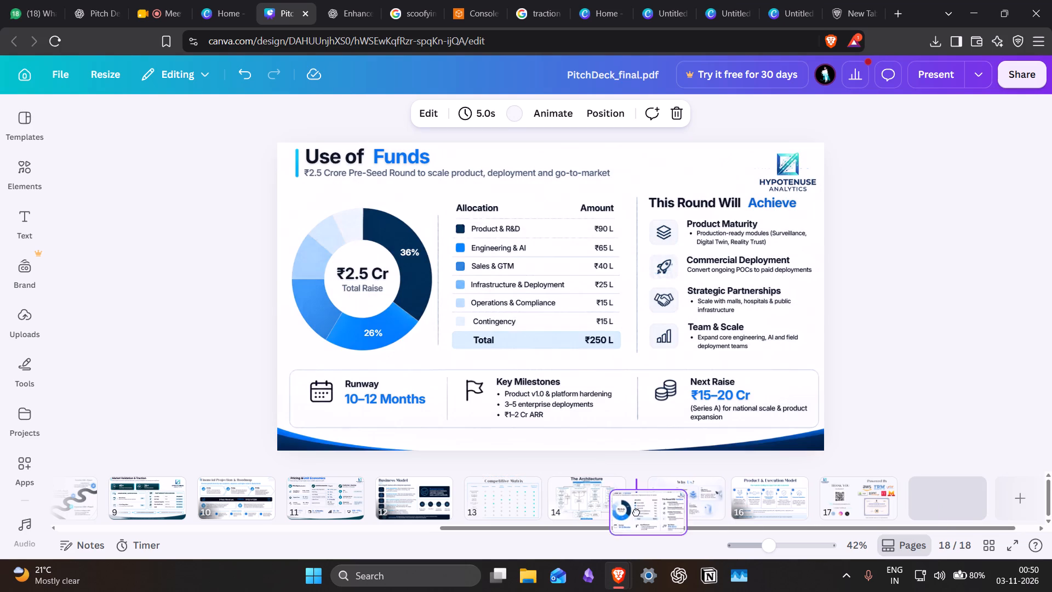
pyautogui.moveTo(636, 512); pyautogui.dragTo(569, 503)
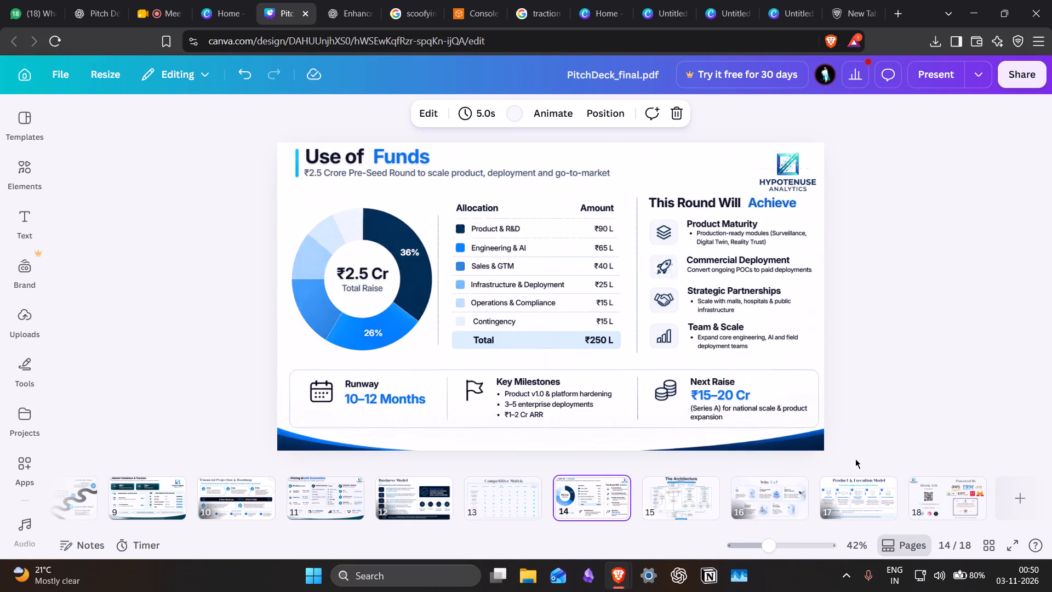
# Delete the Product & Execution Model slide on page 17, just before the Thank You slide.
pyautogui.press('Right')
pyautogui.press('Right')
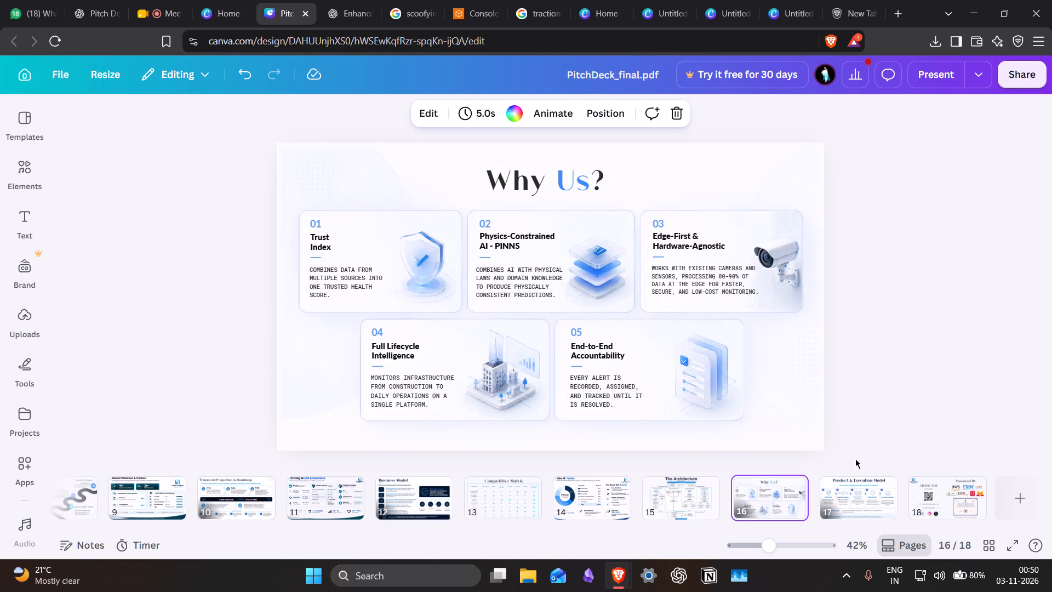
pyautogui.press('Right')
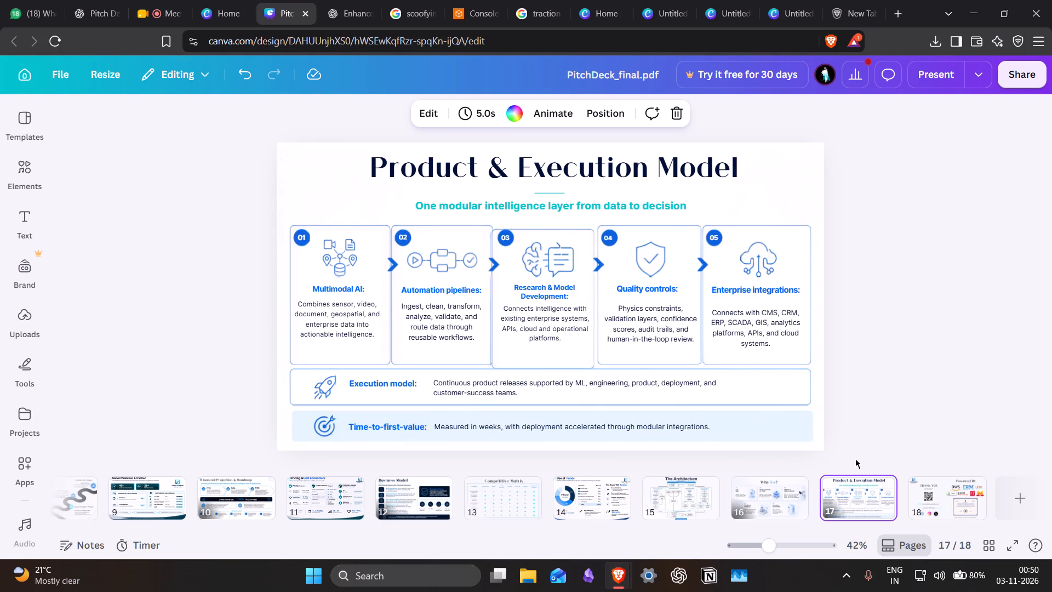
pyautogui.moveTo(873, 492); pyautogui.dragTo(867, 492)
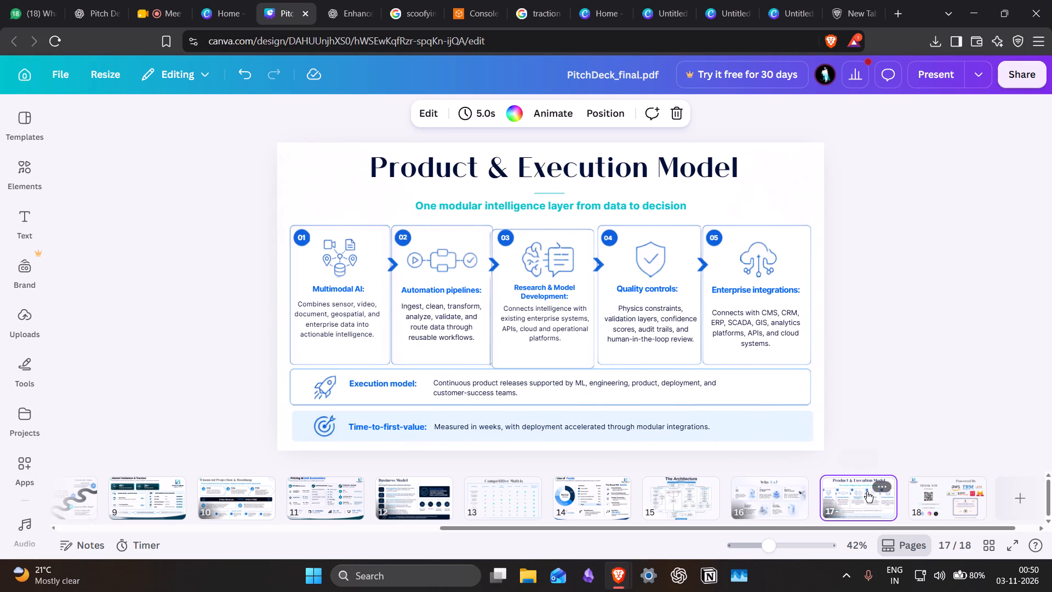
pyautogui.moveTo(867, 492); pyautogui.dragTo(825, 481)
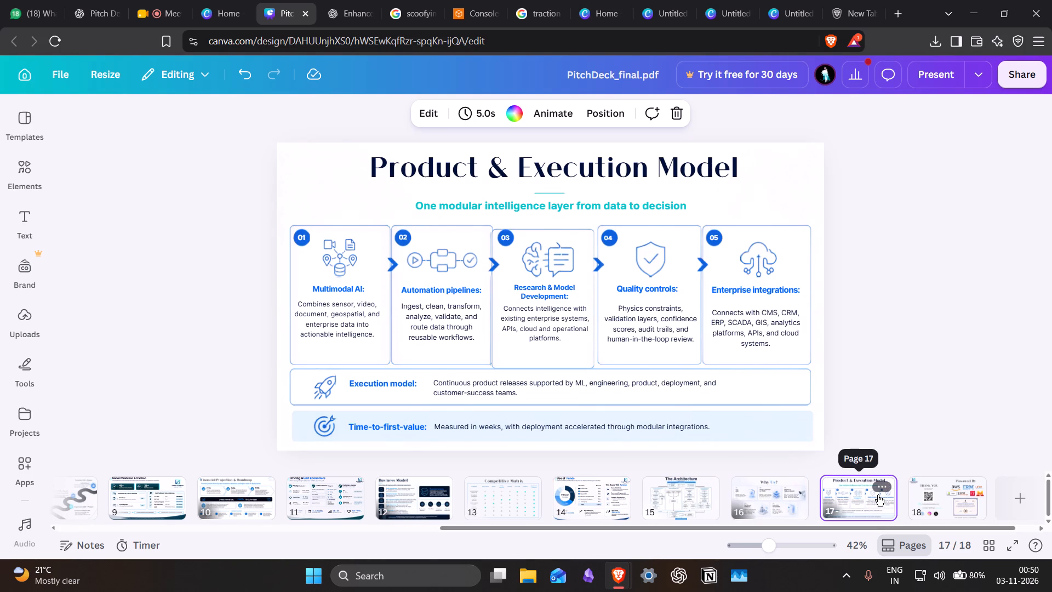
pyautogui.click(880, 489)
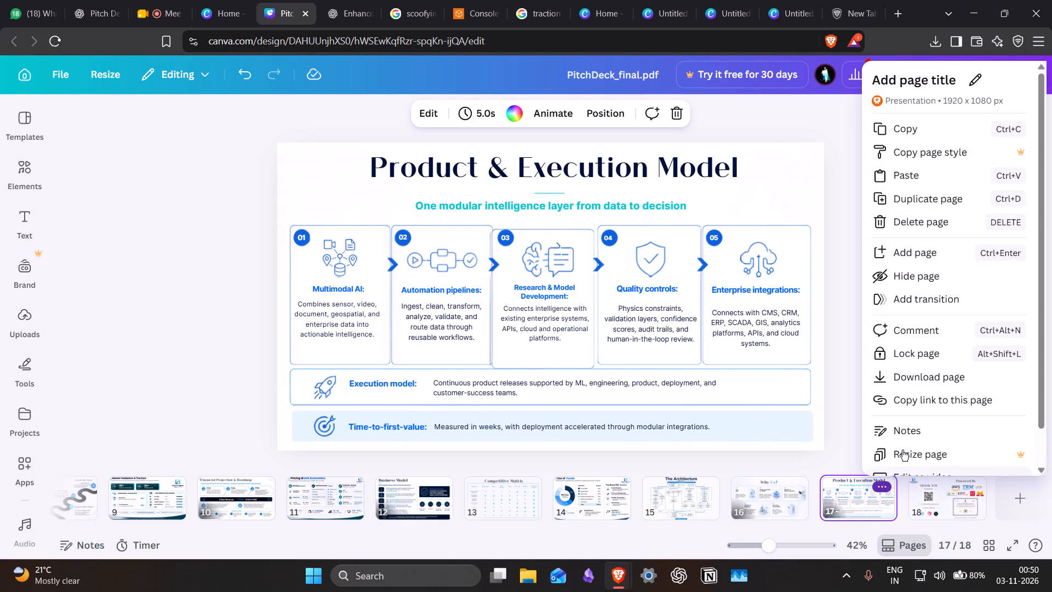
pyautogui.scroll(-1, 936, 364)
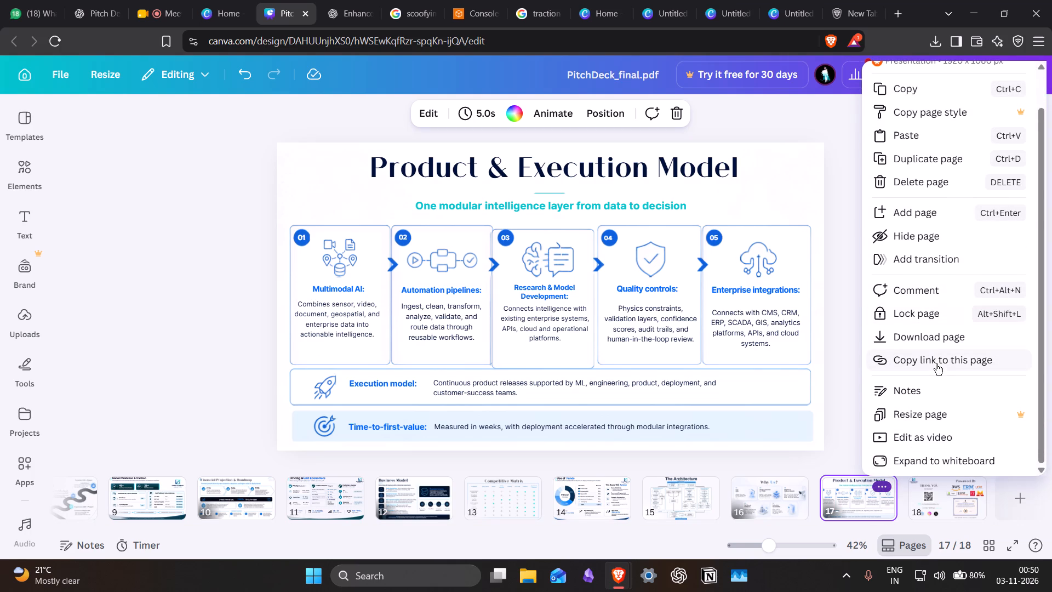
pyautogui.click(812, 186)
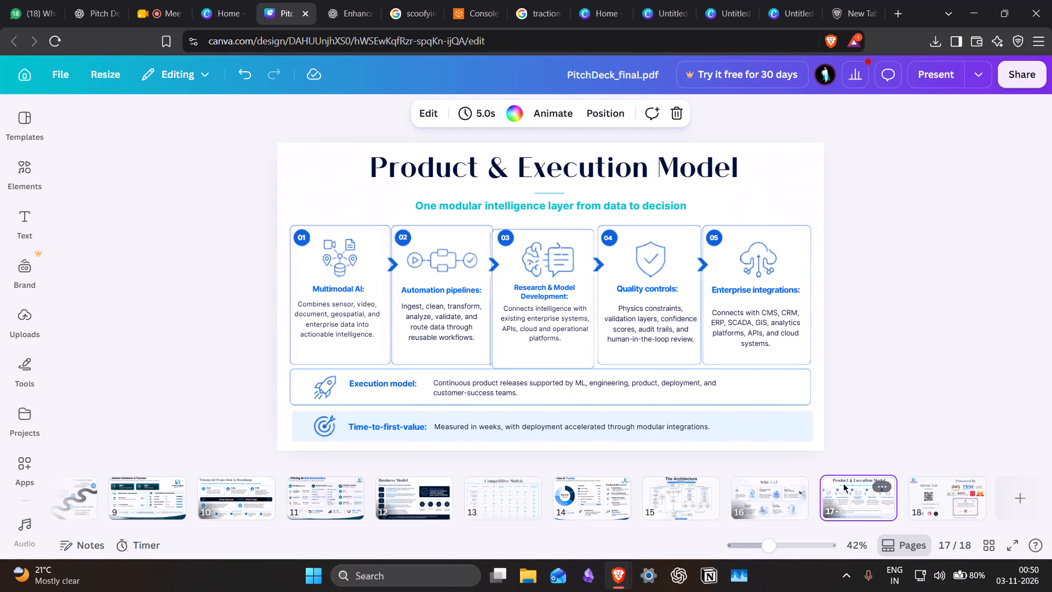
pyautogui.rightClick(845, 486)
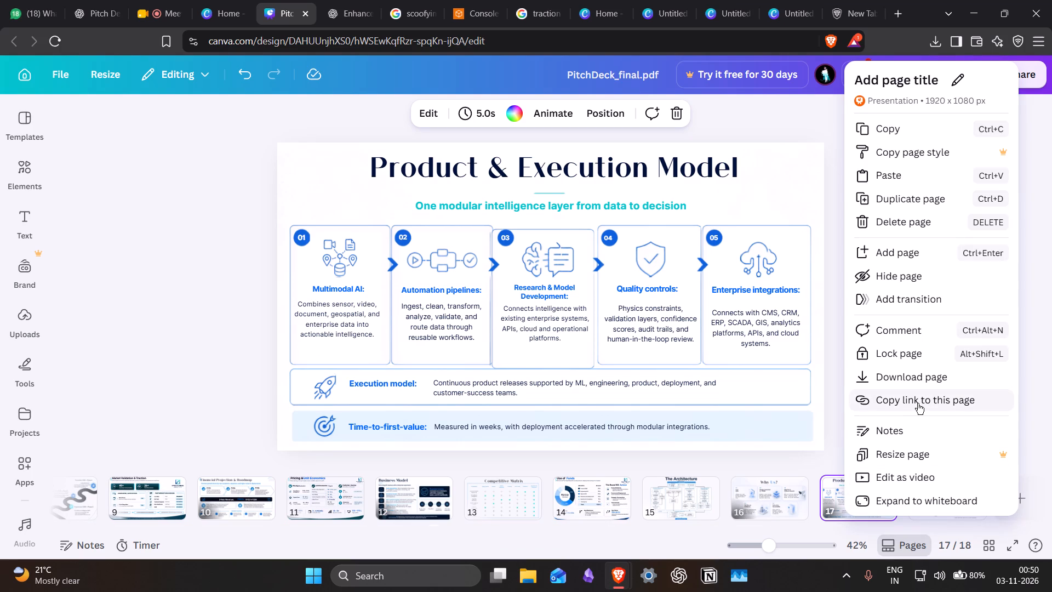
pyautogui.scroll(2, 918, 403)
pyautogui.click(889, 225)
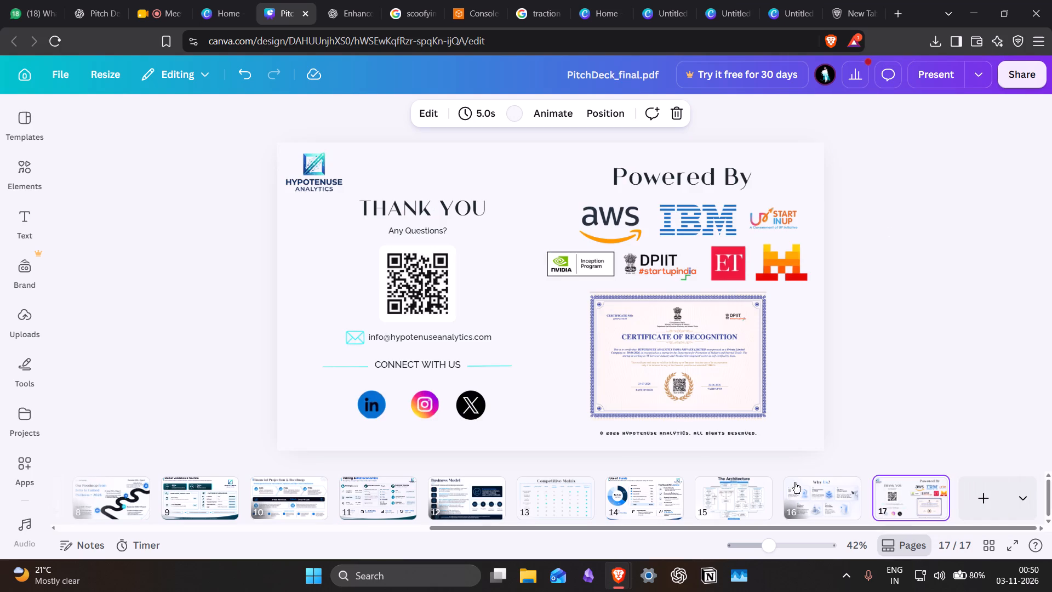
# Delete the Why Us? slide on page 16, just before the Thank You slide.
pyautogui.click(816, 489)
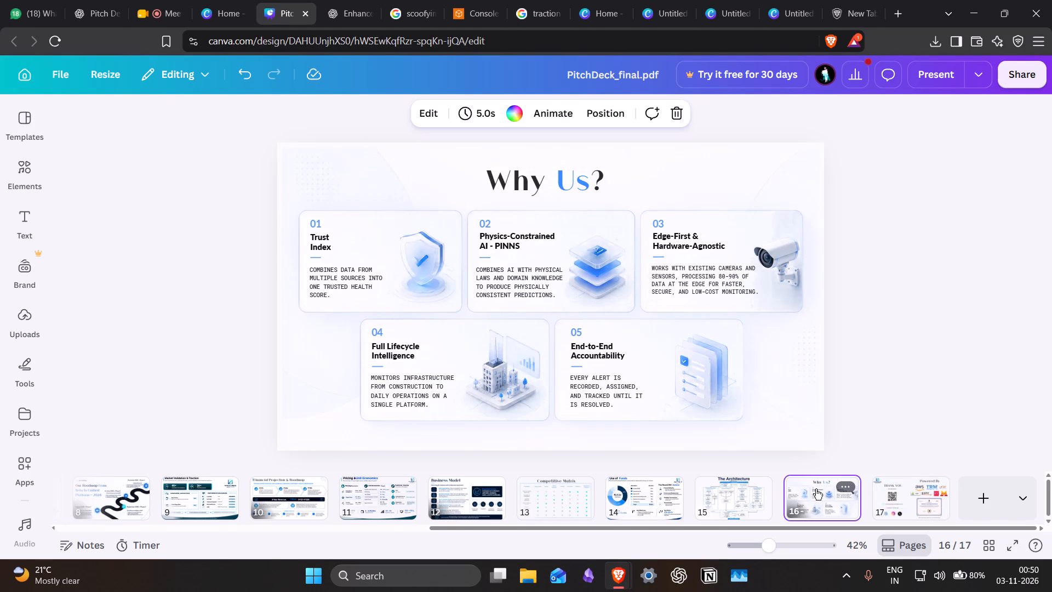
pyautogui.click(843, 488)
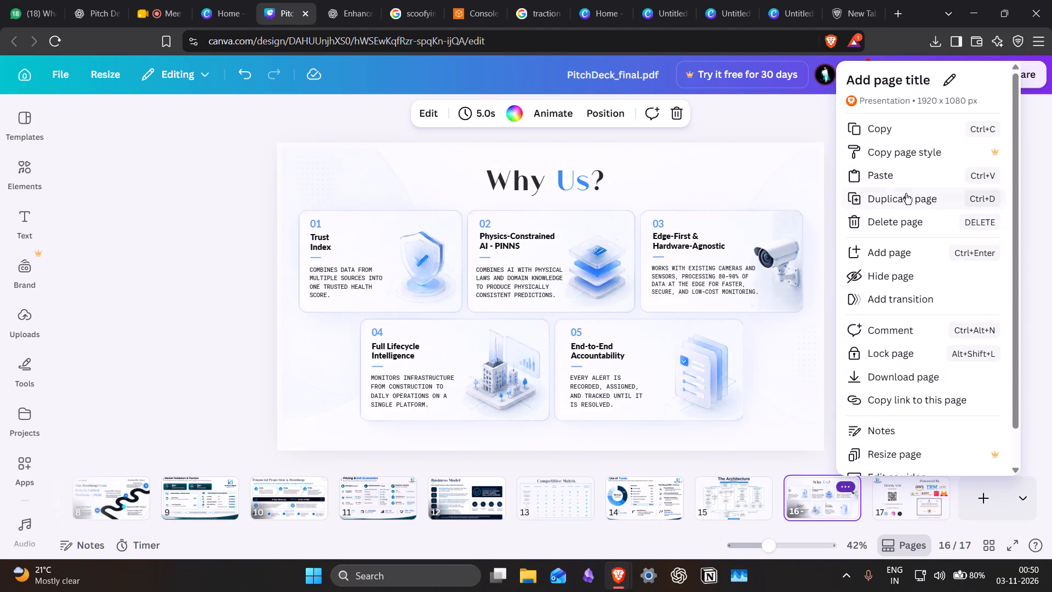
pyautogui.click(906, 219)
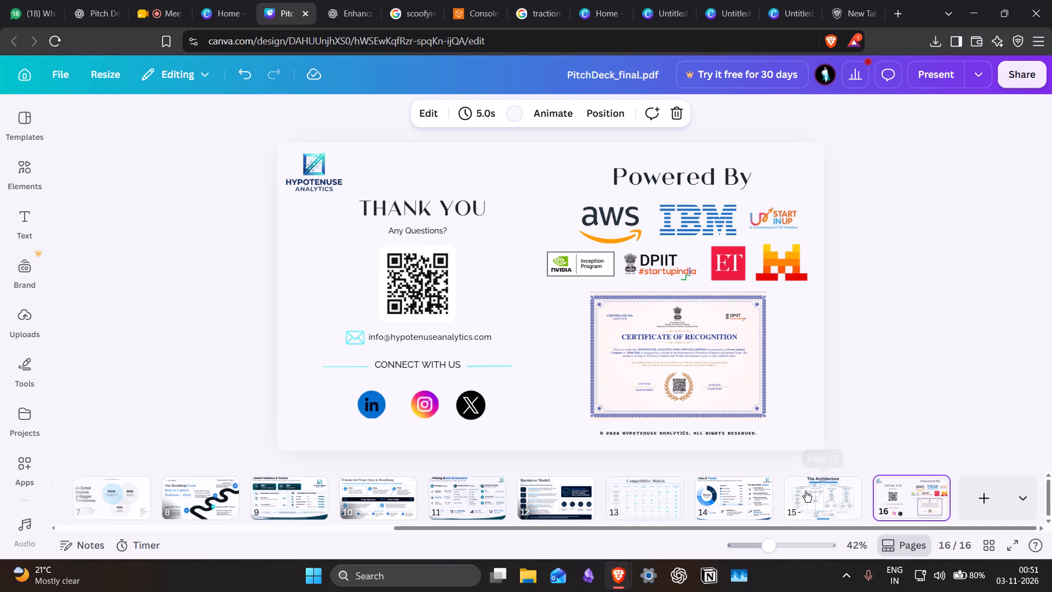
# Review the deck's slides from the cover through the roadmap, checking their content and order, and return to the Market Opportunity slide.
pyautogui.click(805, 491)
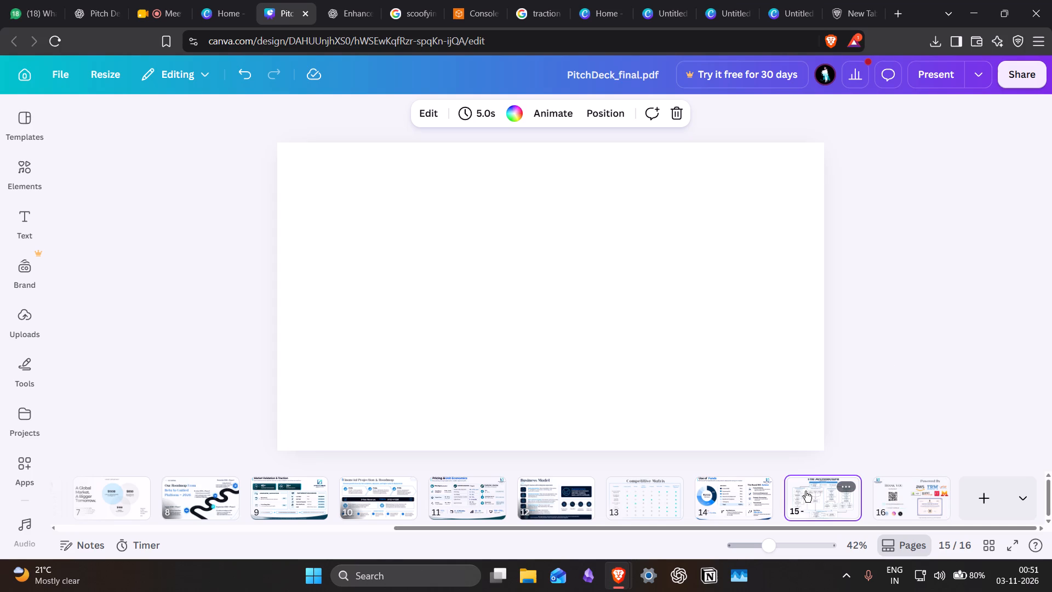
pyautogui.click(744, 505)
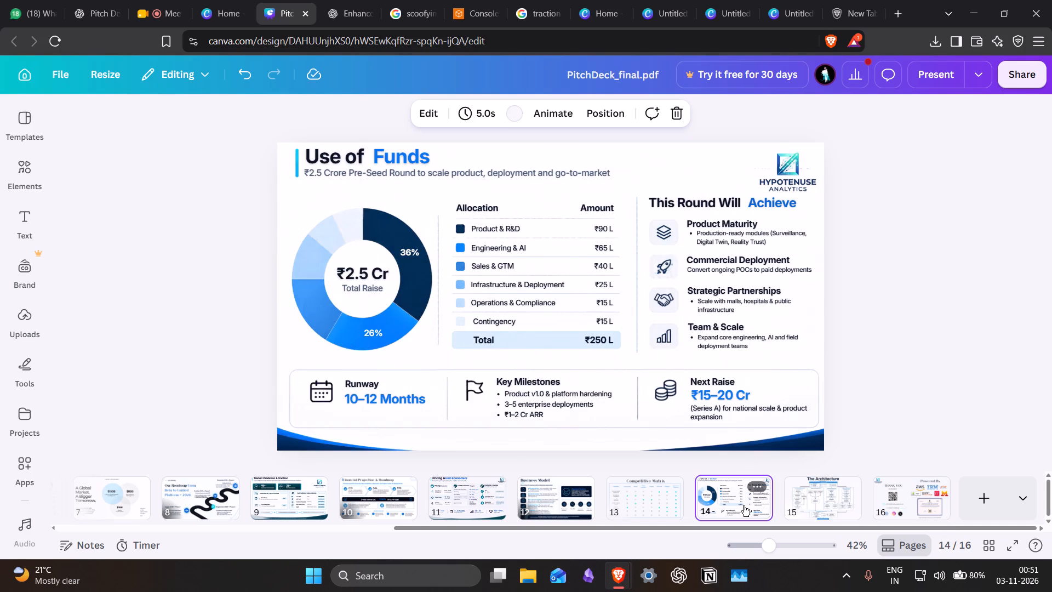
pyautogui.hscroll(8, 677, 516)
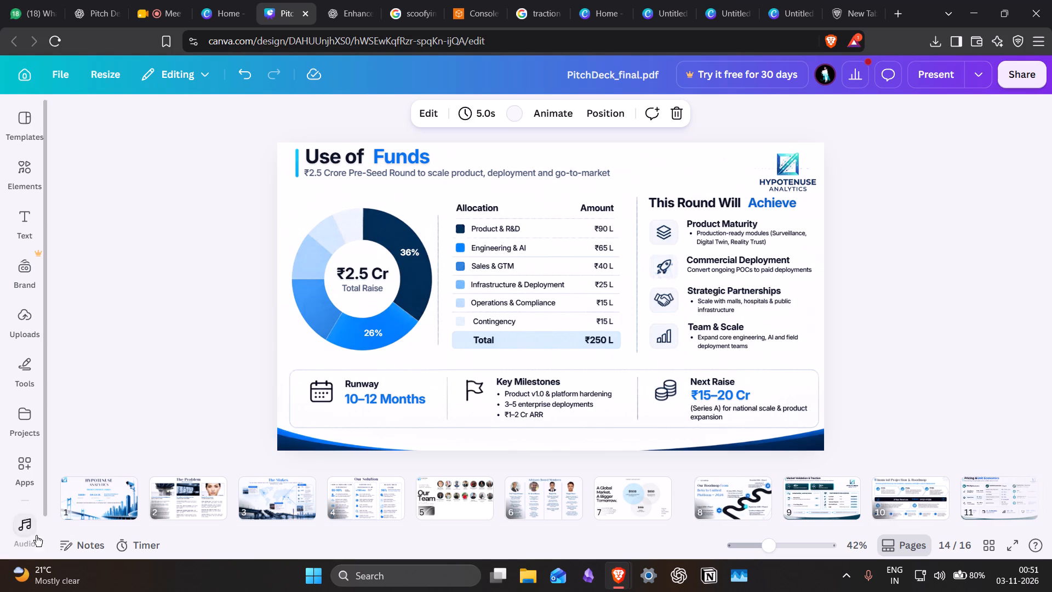
pyautogui.click(116, 479)
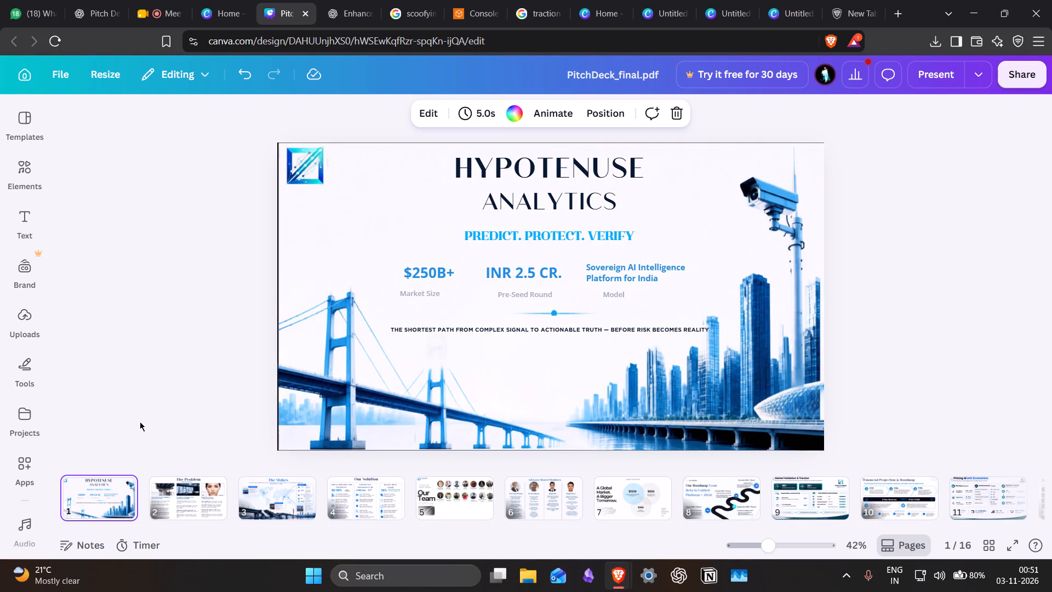
pyautogui.press('Right')
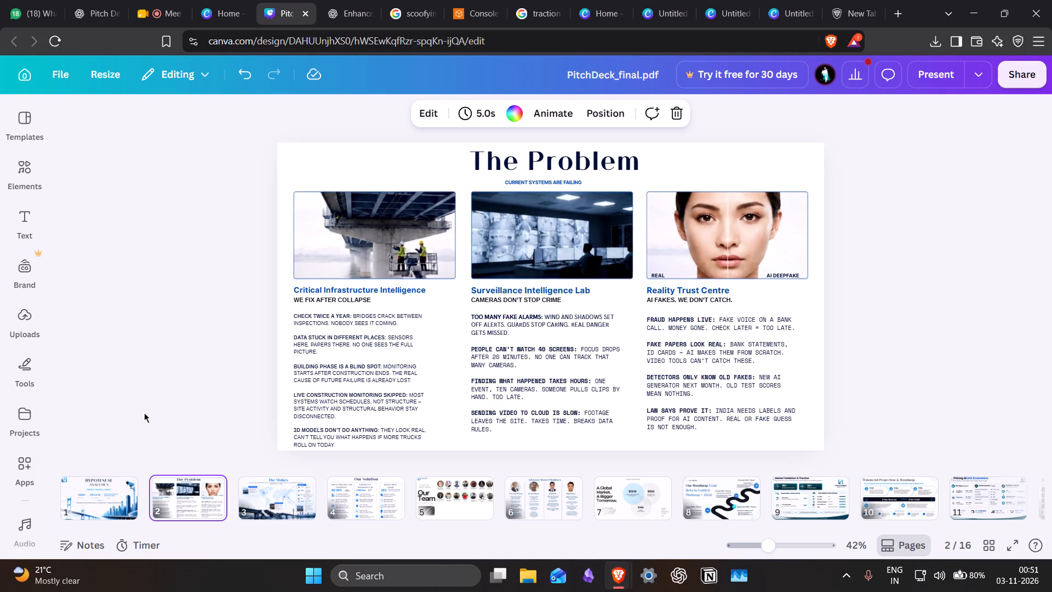
pyautogui.press('Right')
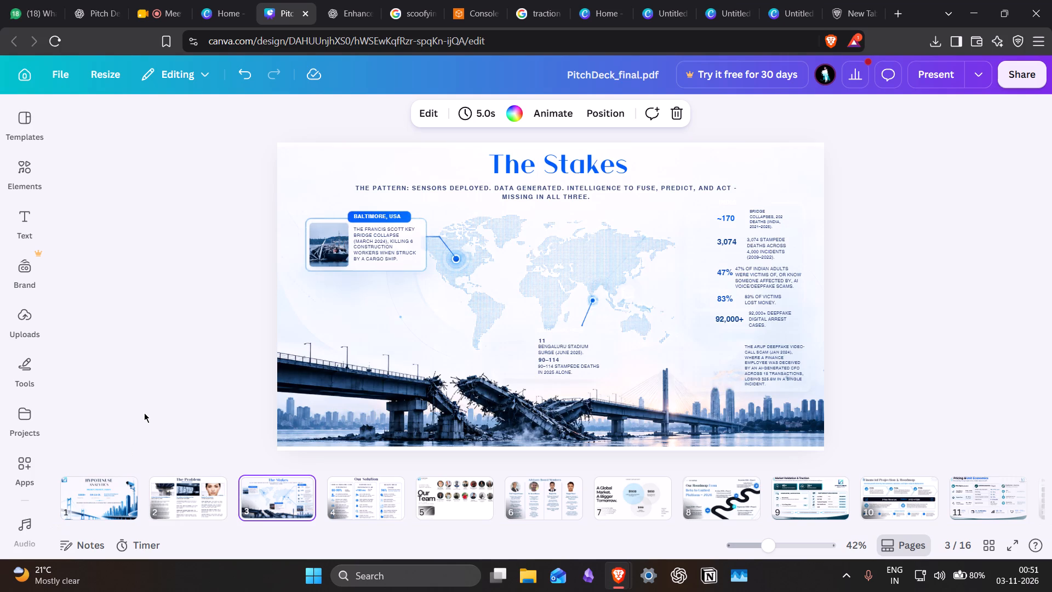
pyautogui.press('Right')
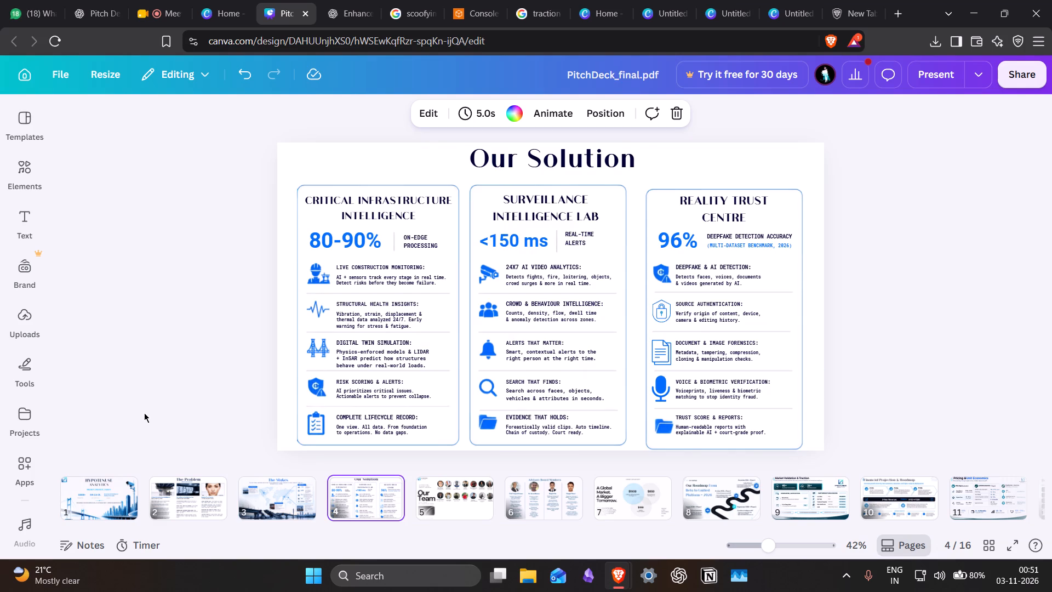
pyautogui.press('Right')
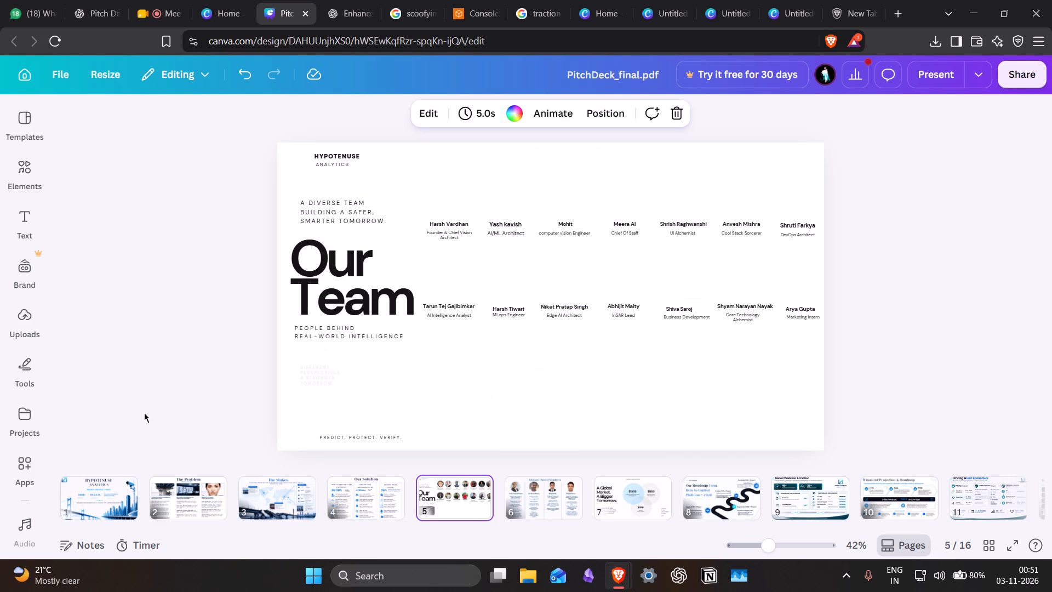
pyautogui.press('Right')
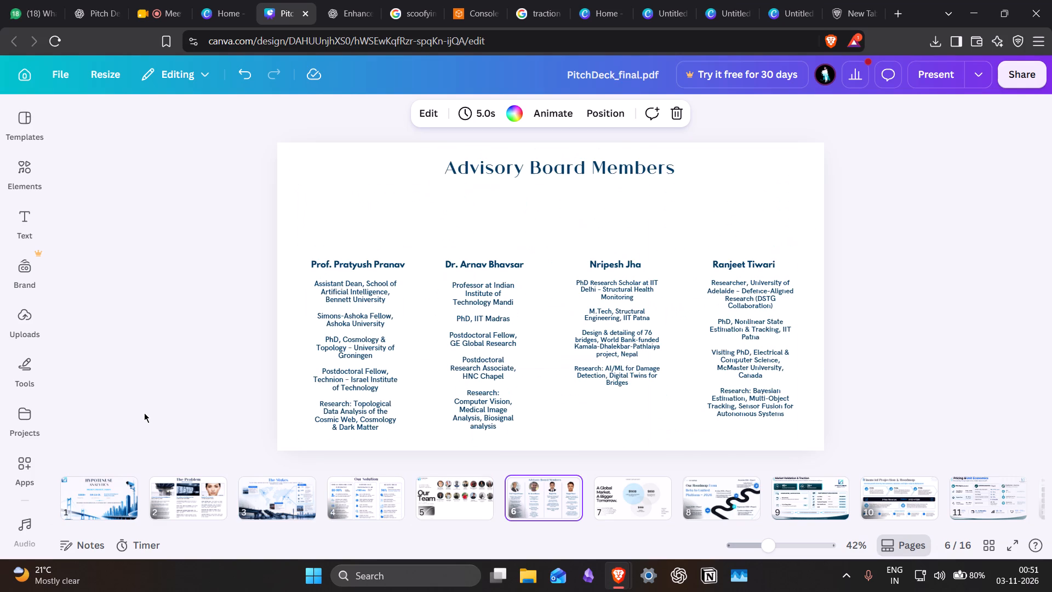
pyautogui.press('Down')
pyautogui.press('Left')
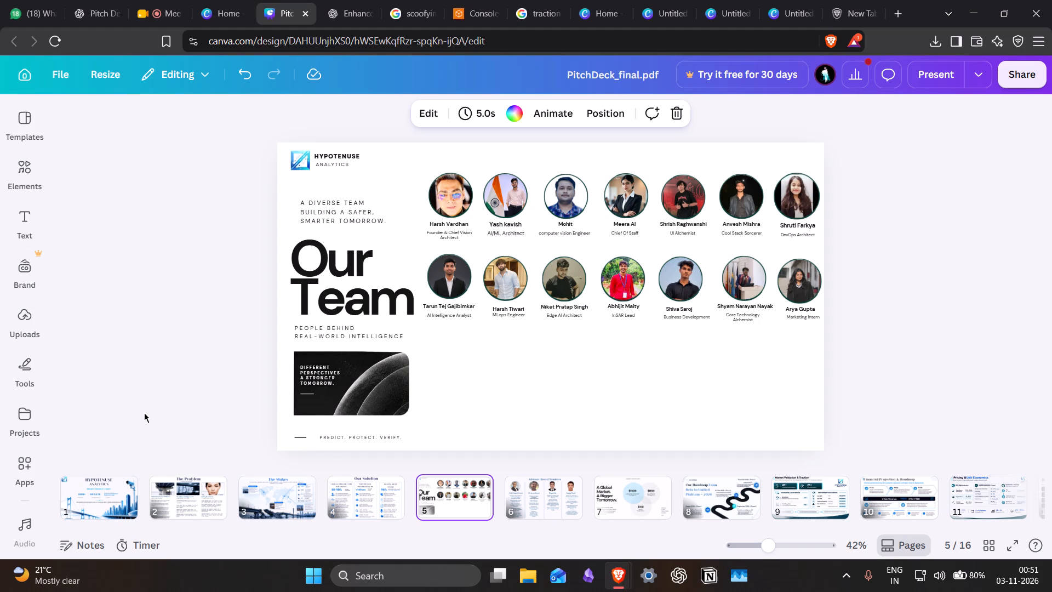
pyautogui.press('Right')
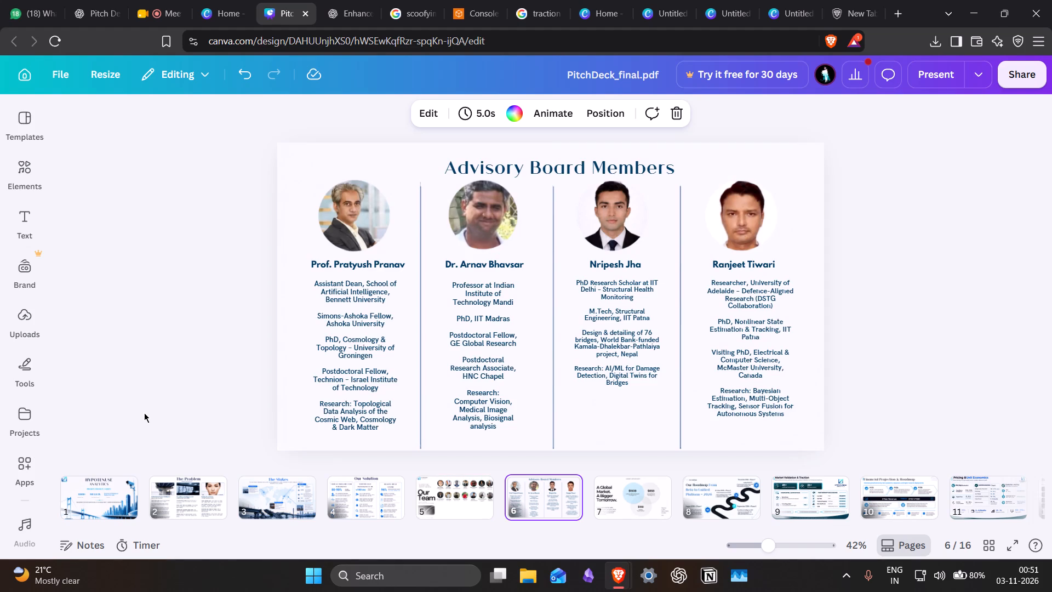
pyautogui.press('Right')
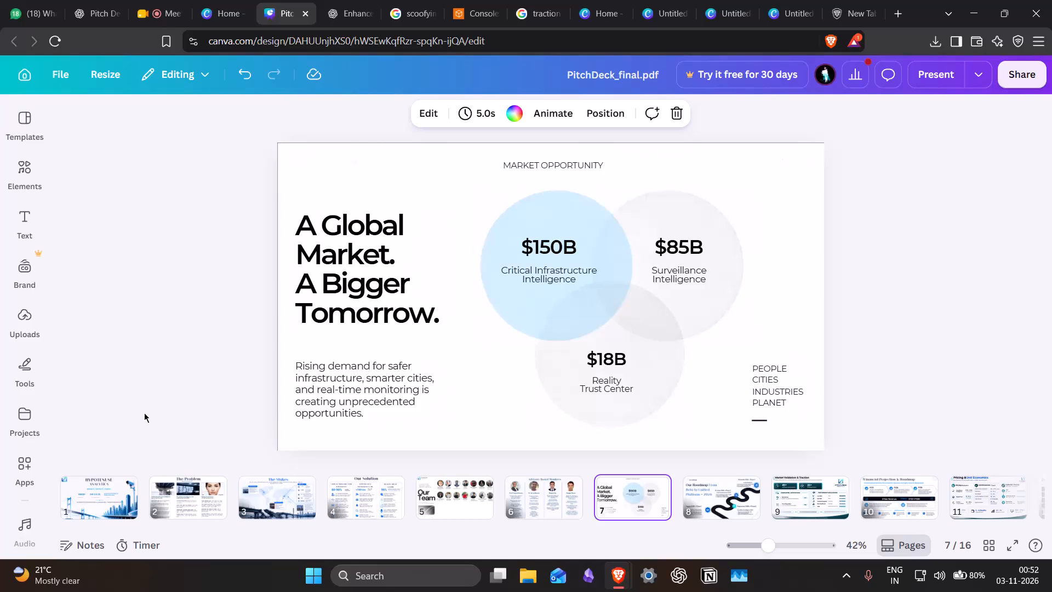
pyautogui.press('Right')
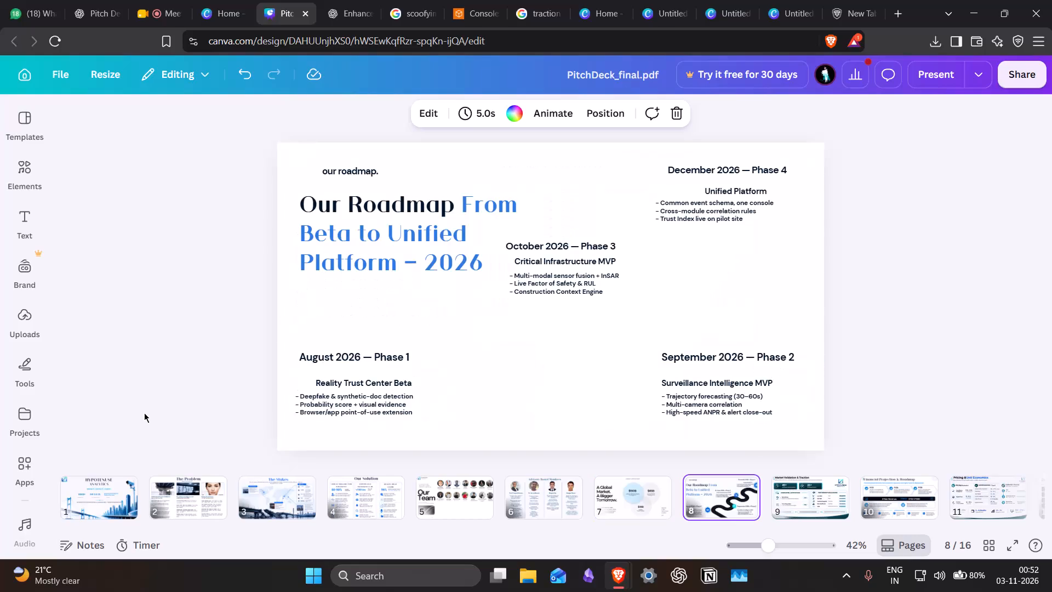
pyautogui.press('Left')
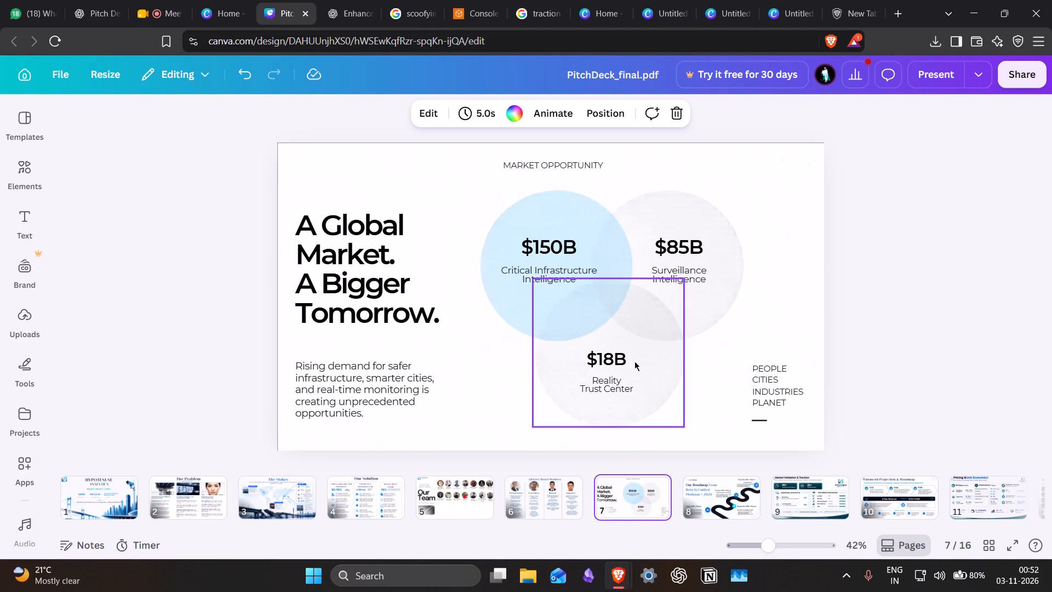
# Move the Reality Trust Center circle, its $18B figure and its label directly beneath the Critical Infrastructure Intelligence circle on page 7.
pyautogui.moveTo(639, 363); pyautogui.dragTo(580, 368)
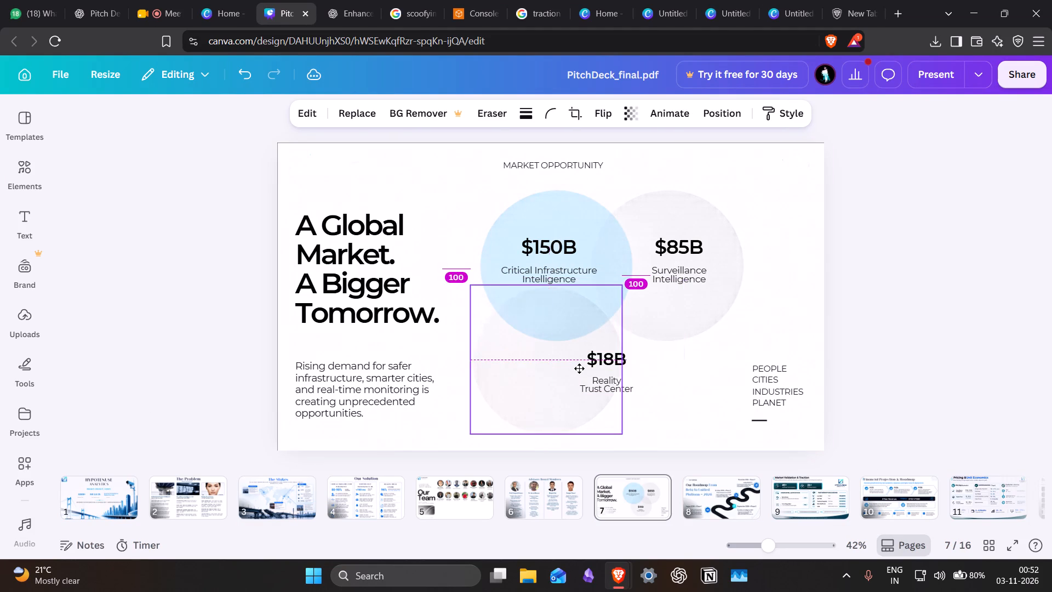
pyautogui.moveTo(580, 368); pyautogui.dragTo(582, 369)
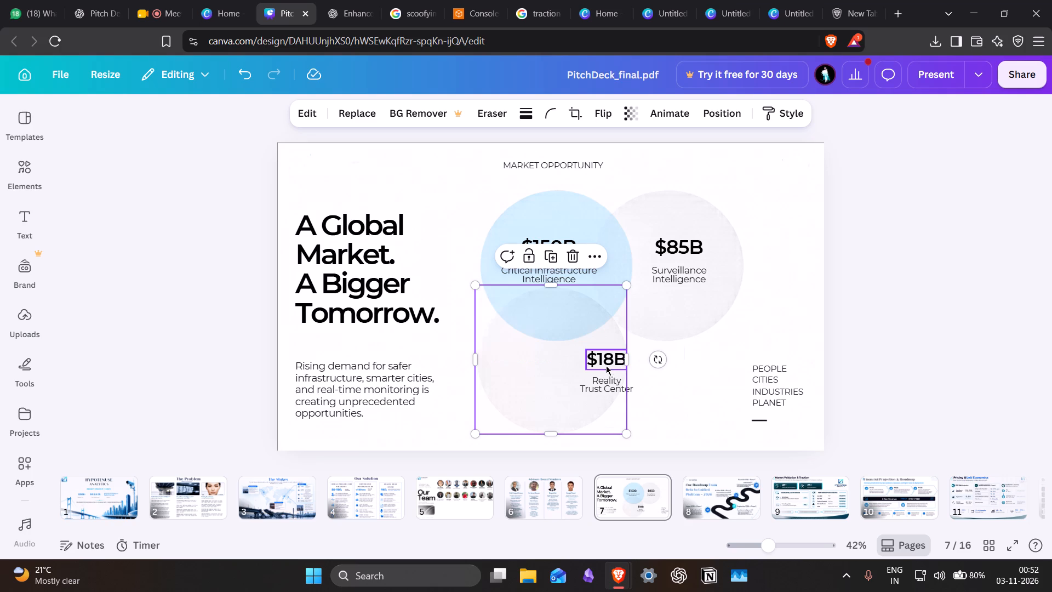
pyautogui.moveTo(605, 364); pyautogui.dragTo(559, 354)
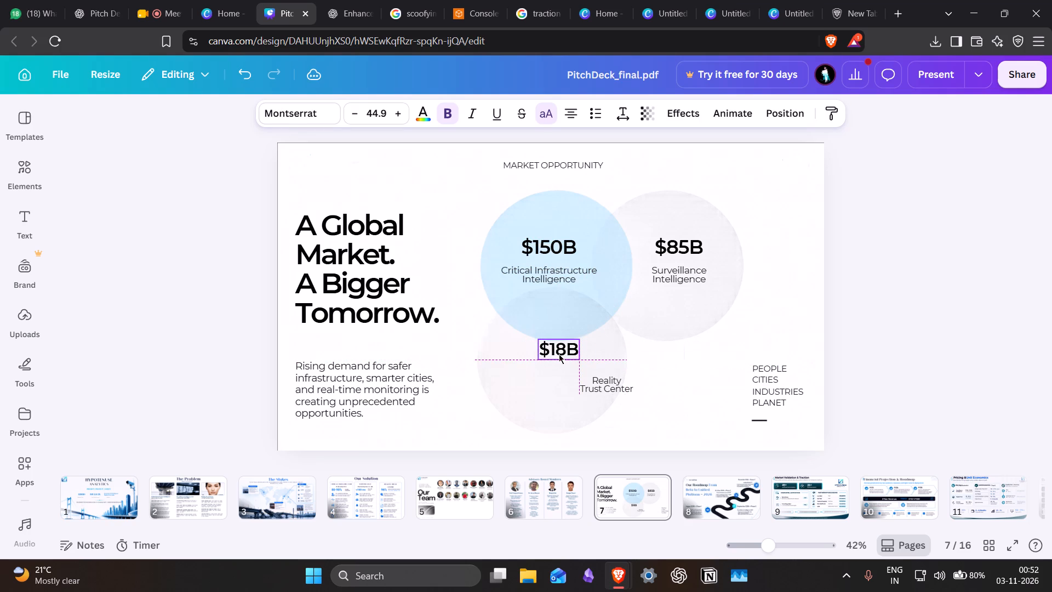
pyautogui.moveTo(602, 385); pyautogui.dragTo(558, 377)
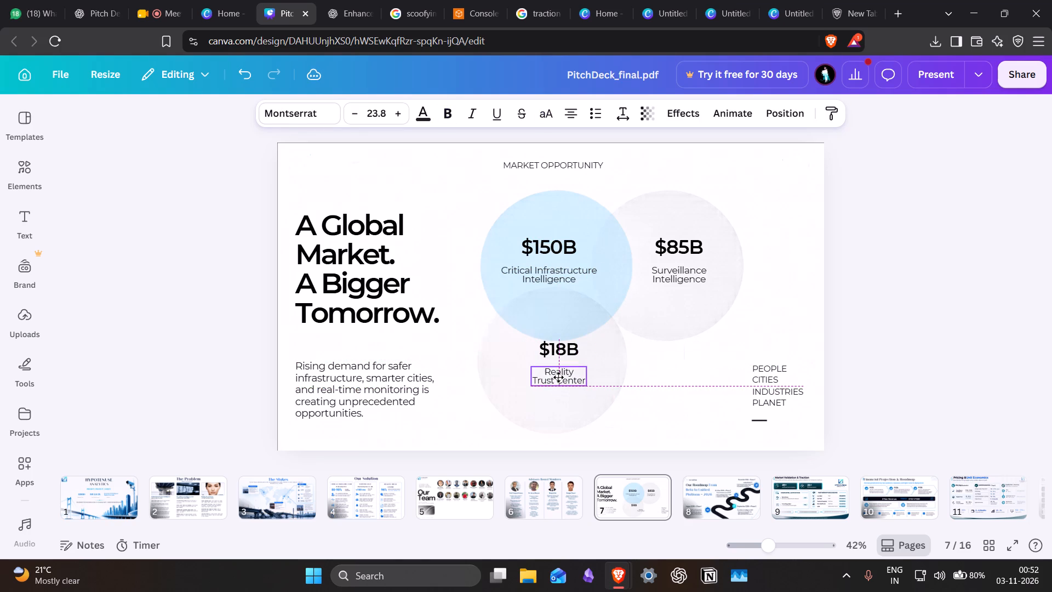
pyautogui.moveTo(558, 377); pyautogui.dragTo(558, 377)
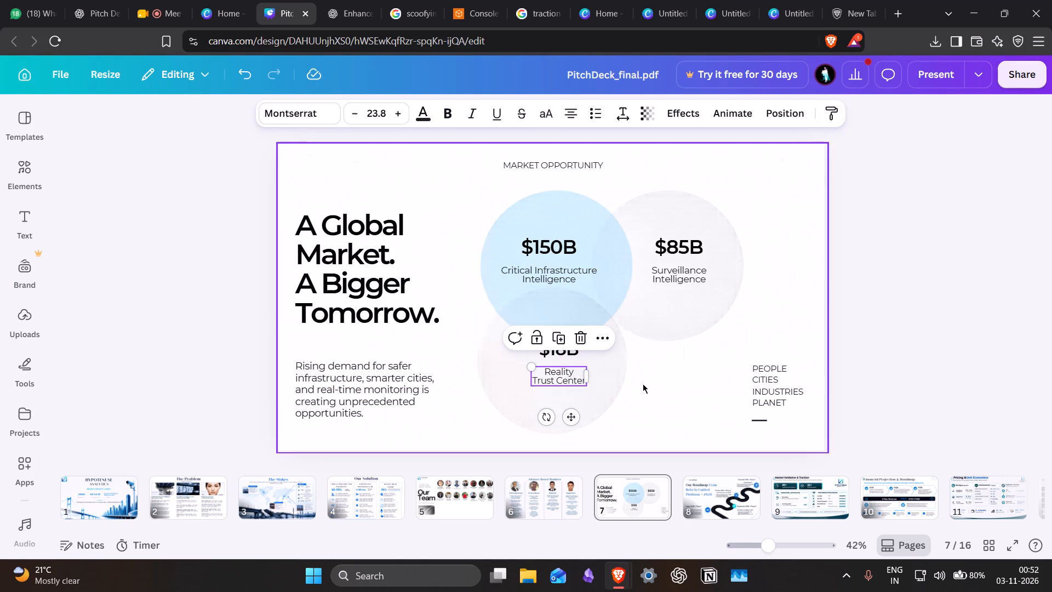
# Group the lower circle with its Reality Trust Center label.
pyautogui.moveTo(645, 389); pyautogui.dragTo(531, 362)
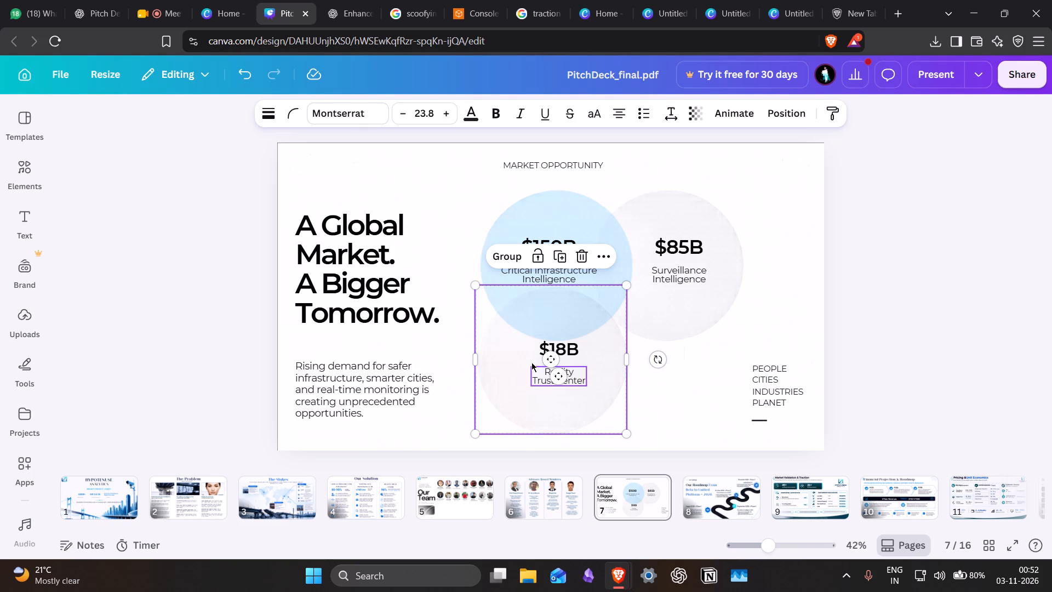
pyautogui.click(506, 254)
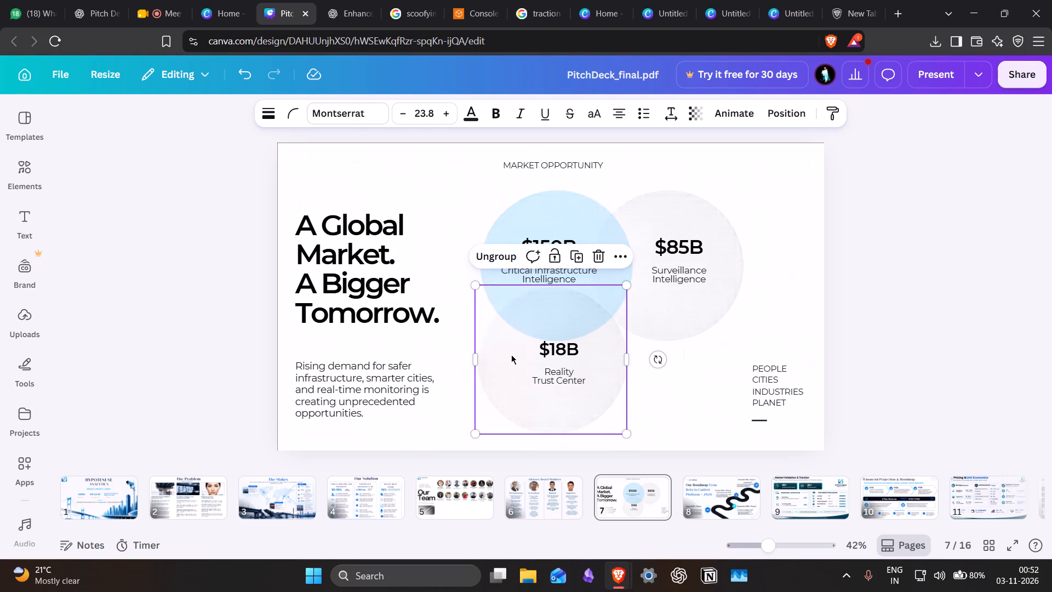
# Duplicate the Reality Trust Center circle and place the copy beneath the Surveillance Intelligence circle as a fourth market circle.
pyautogui.click(510, 355)
pyautogui.hotkey('ctrl', 'c')
pyautogui.hotkey('ctrl', 'v')
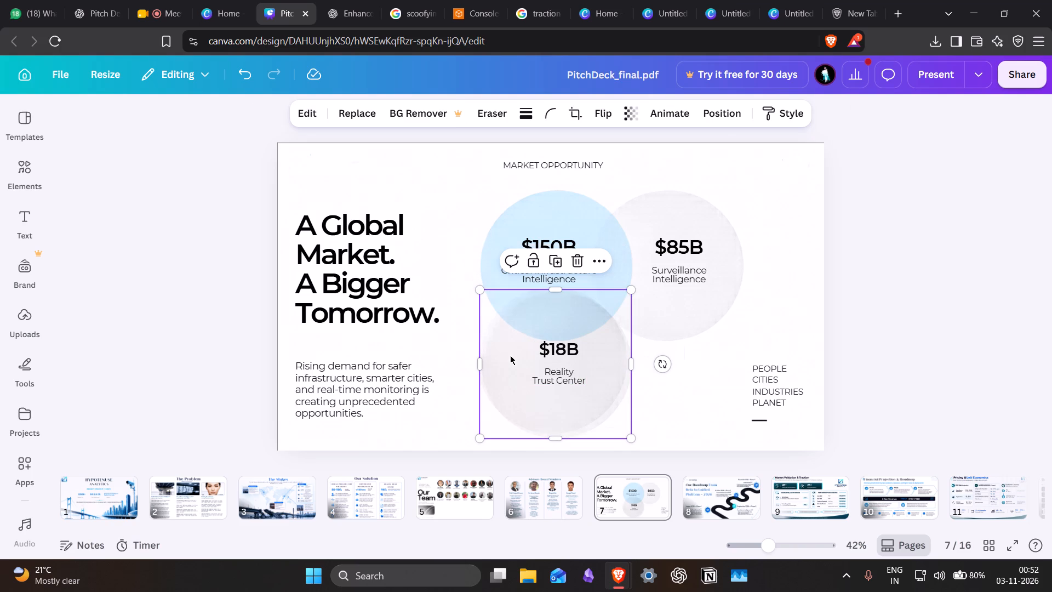
pyautogui.moveTo(590, 385); pyautogui.dragTo(702, 382)
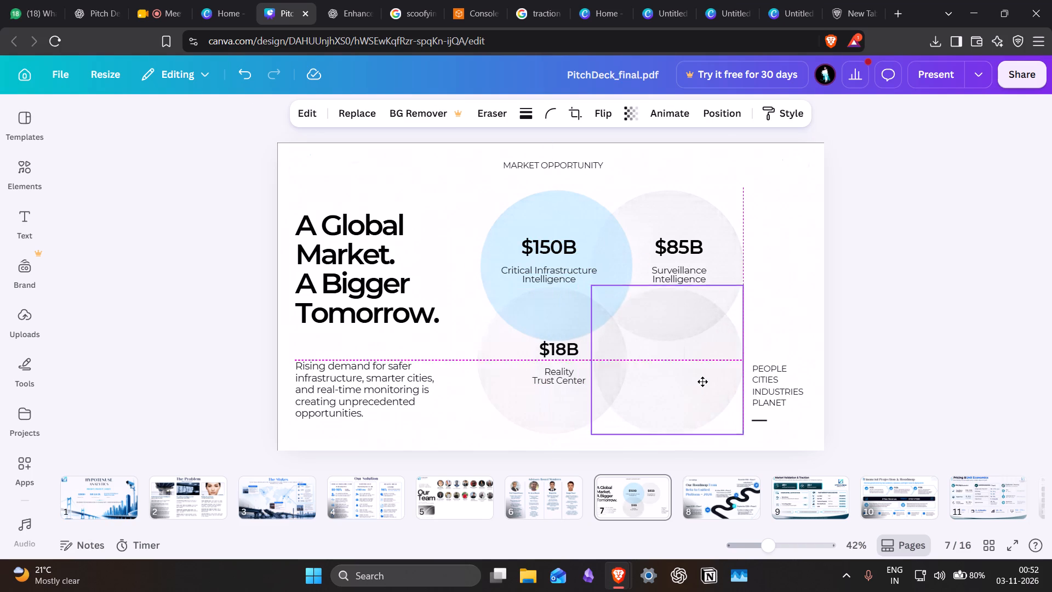
pyautogui.moveTo(702, 382); pyautogui.dragTo(702, 386)
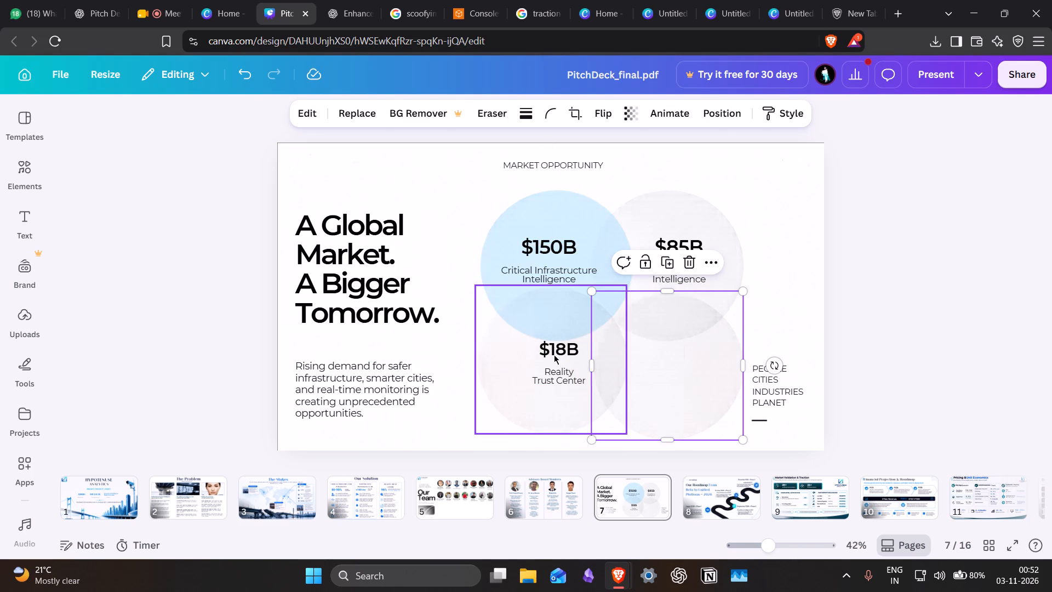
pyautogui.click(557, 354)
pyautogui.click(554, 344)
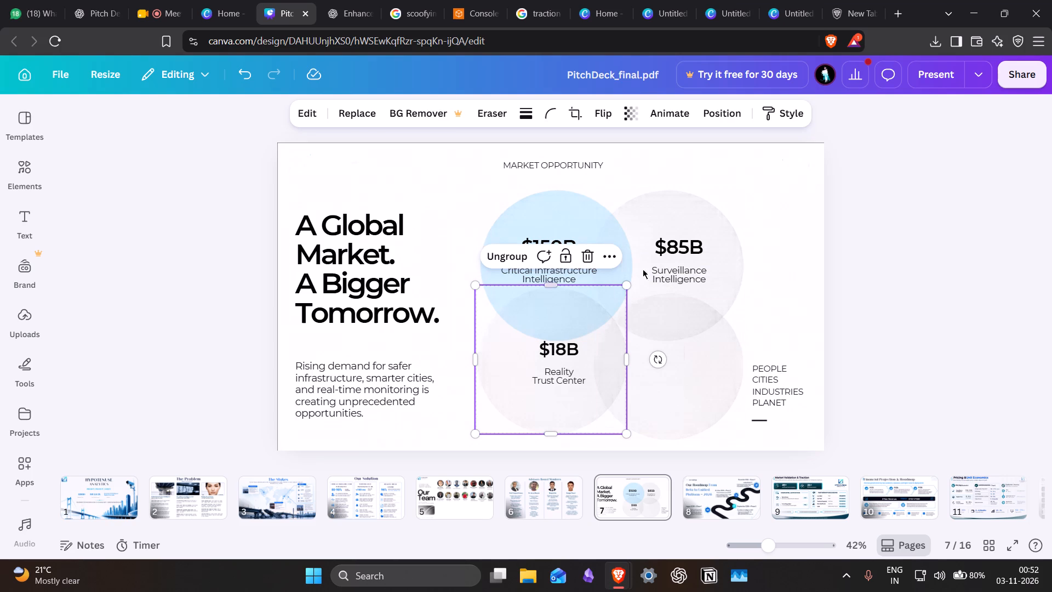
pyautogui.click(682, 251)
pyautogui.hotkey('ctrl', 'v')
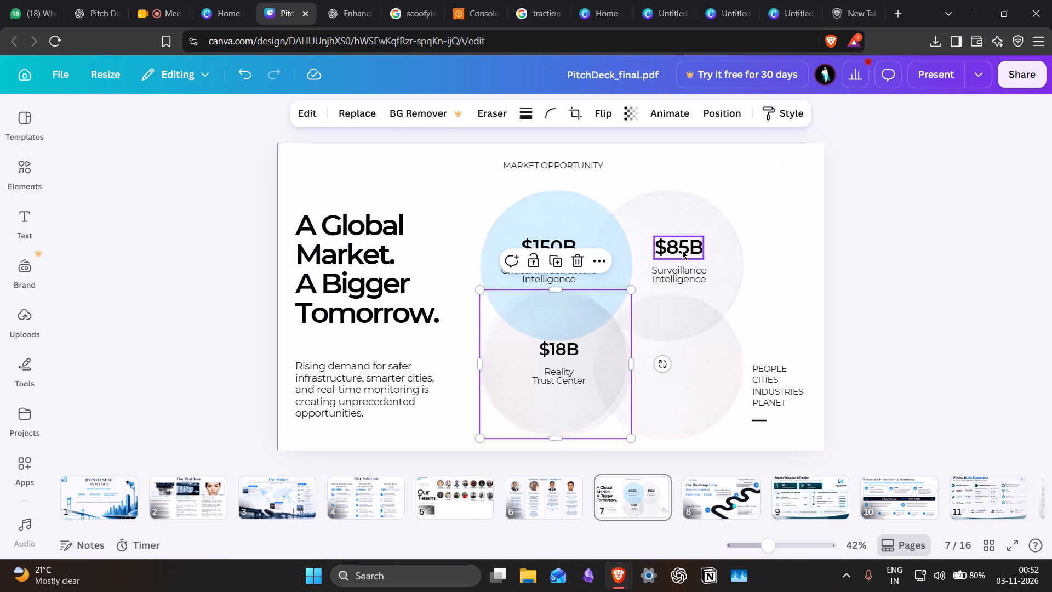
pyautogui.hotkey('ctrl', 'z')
# Copy the $85B figure and place the duplicate in the upper part of the new fourth circle, aligned under the original.
pyautogui.click(682, 237)
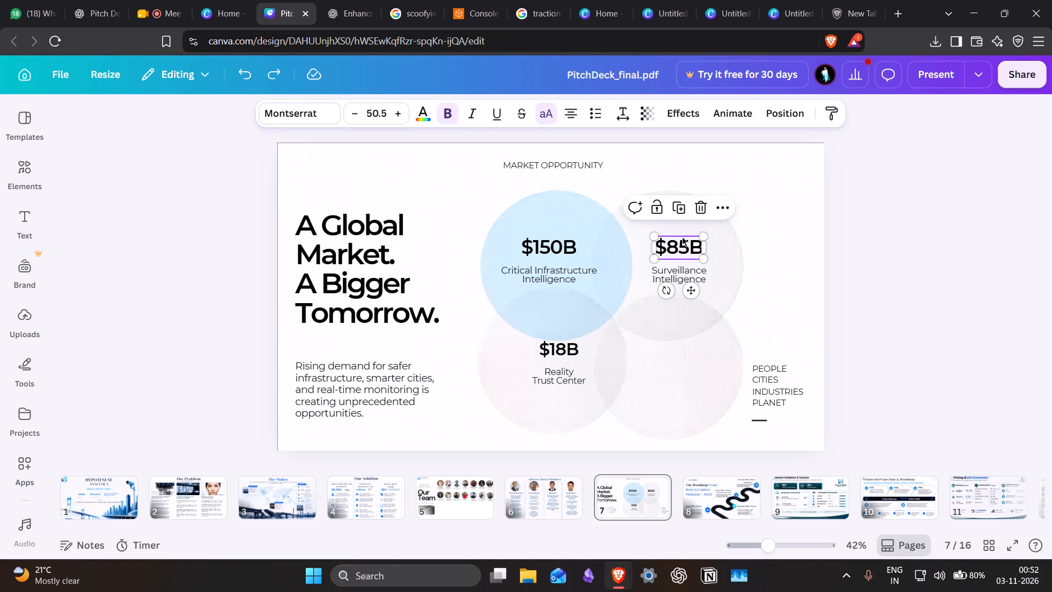
pyautogui.hotkey('ctrl', 'c')
pyautogui.click(666, 339)
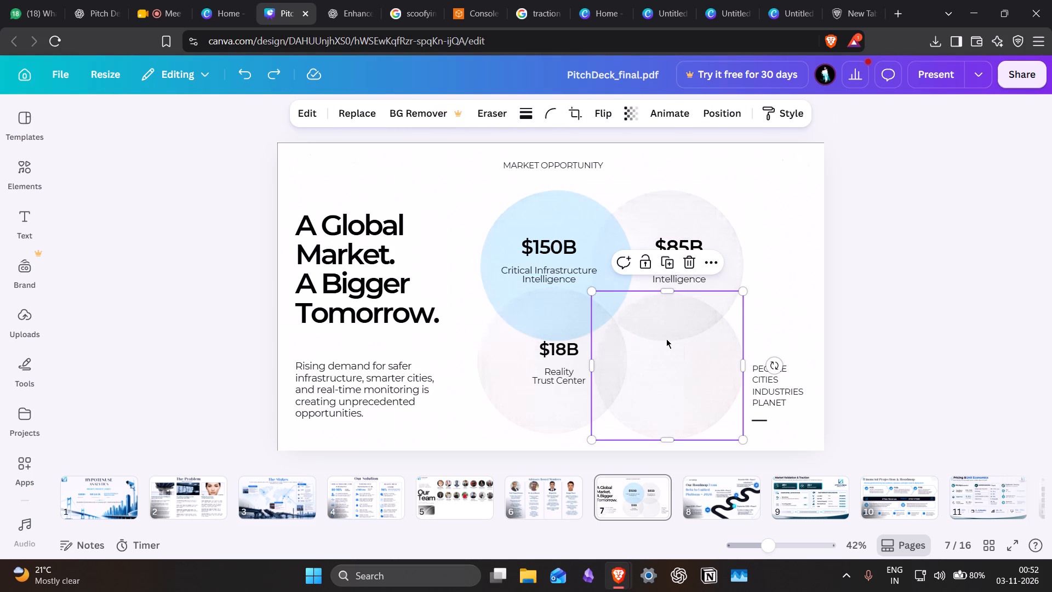
pyautogui.hotkey('ctrl', 'v')
pyautogui.moveTo(685, 245); pyautogui.dragTo(679, 323)
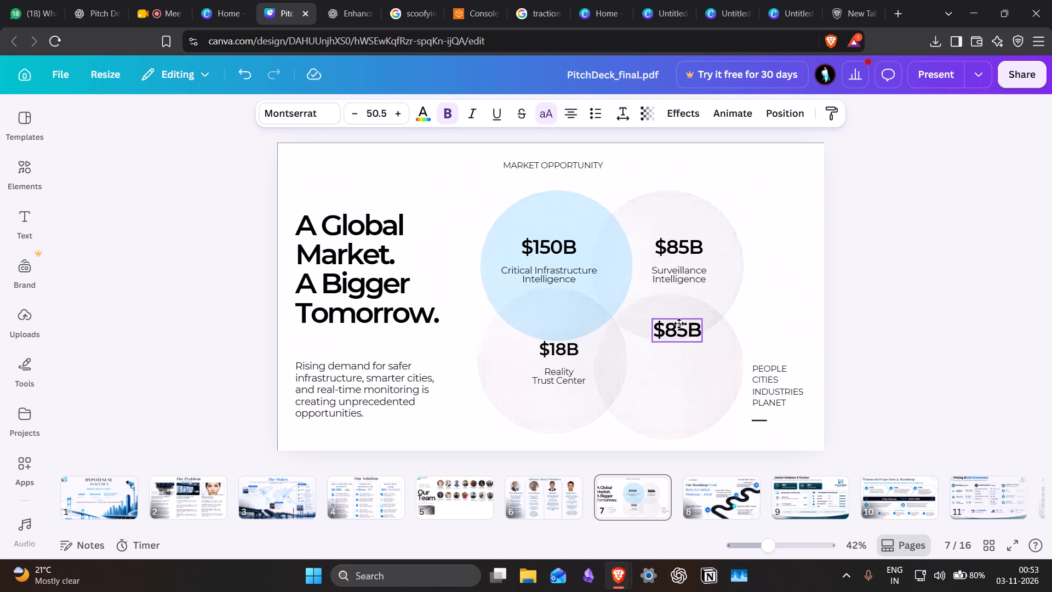
pyautogui.moveTo(679, 323); pyautogui.dragTo(678, 327)
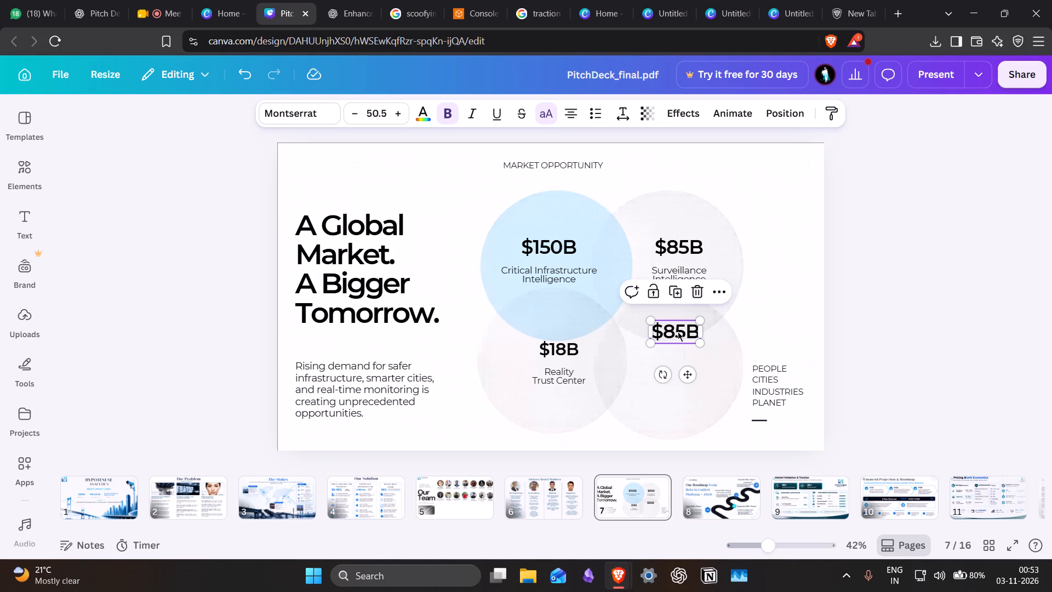
pyautogui.moveTo(677, 334); pyautogui.dragTo(679, 339)
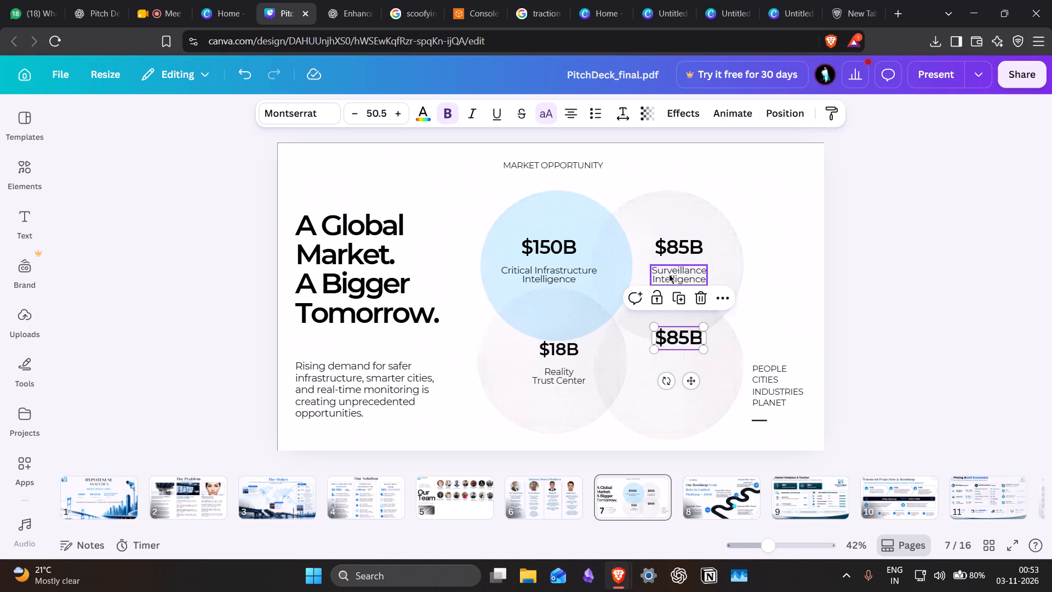
# Move the Surveillance Intelligence label down into the fourth circle, placing it beneath the lower $85B figure.
pyautogui.click(671, 275)
pyautogui.hotkey('ctrl', 'c')
pyautogui.moveTo(673, 275); pyautogui.dragTo(674, 373)
pyautogui.click(674, 373)
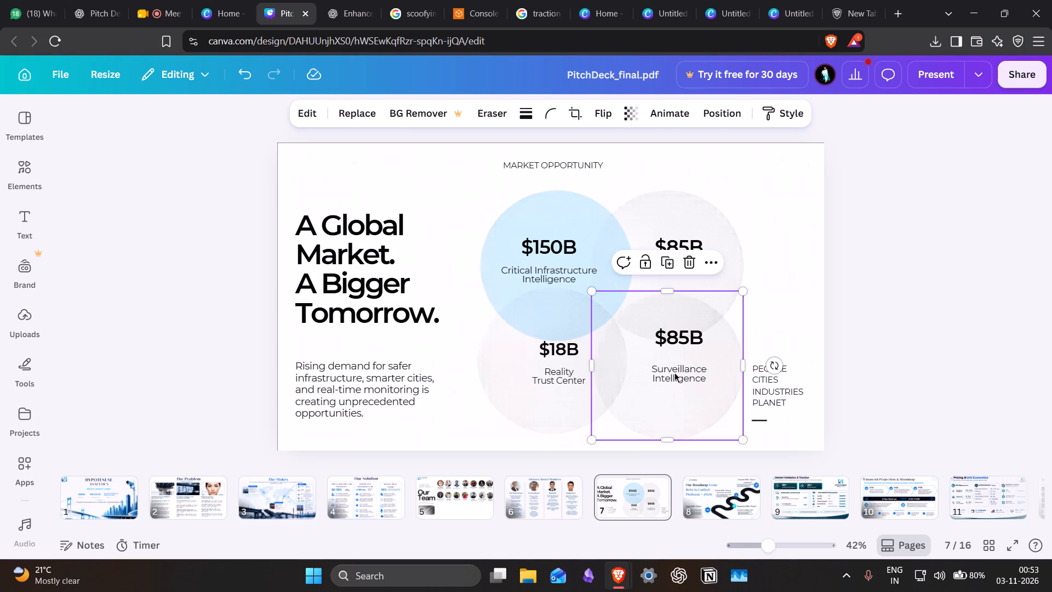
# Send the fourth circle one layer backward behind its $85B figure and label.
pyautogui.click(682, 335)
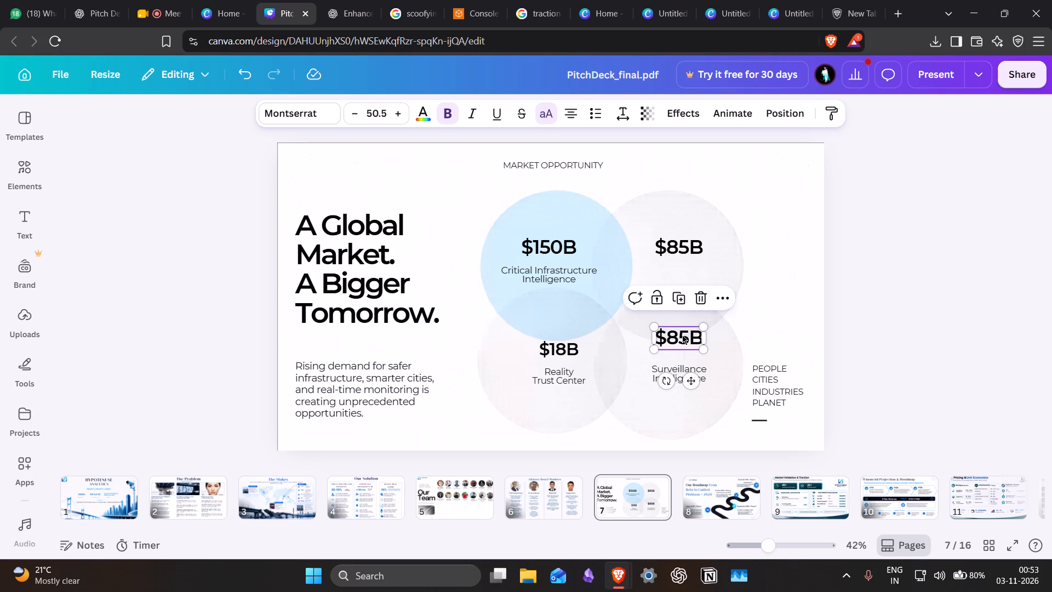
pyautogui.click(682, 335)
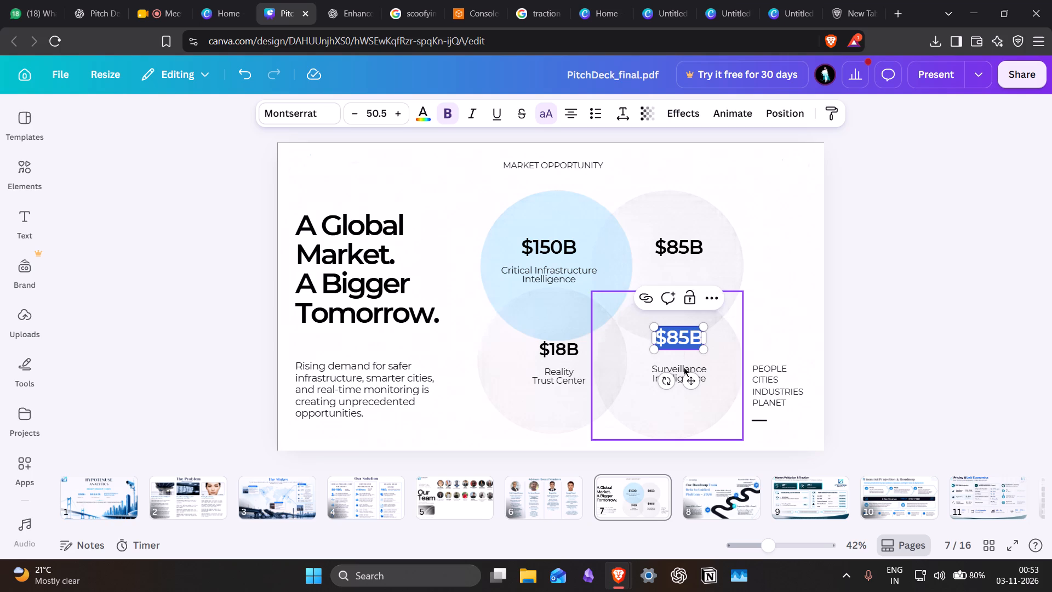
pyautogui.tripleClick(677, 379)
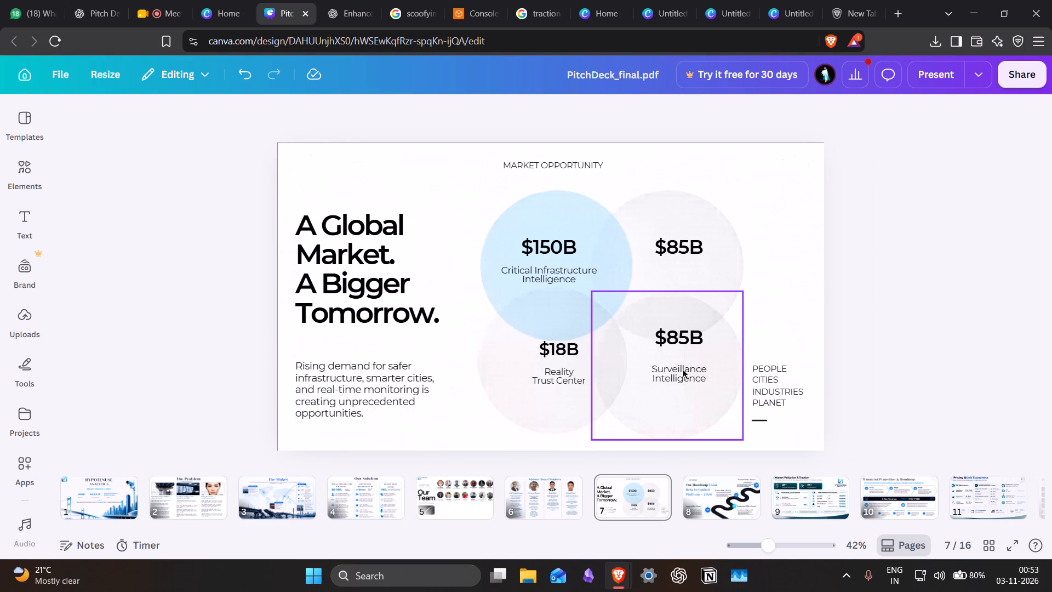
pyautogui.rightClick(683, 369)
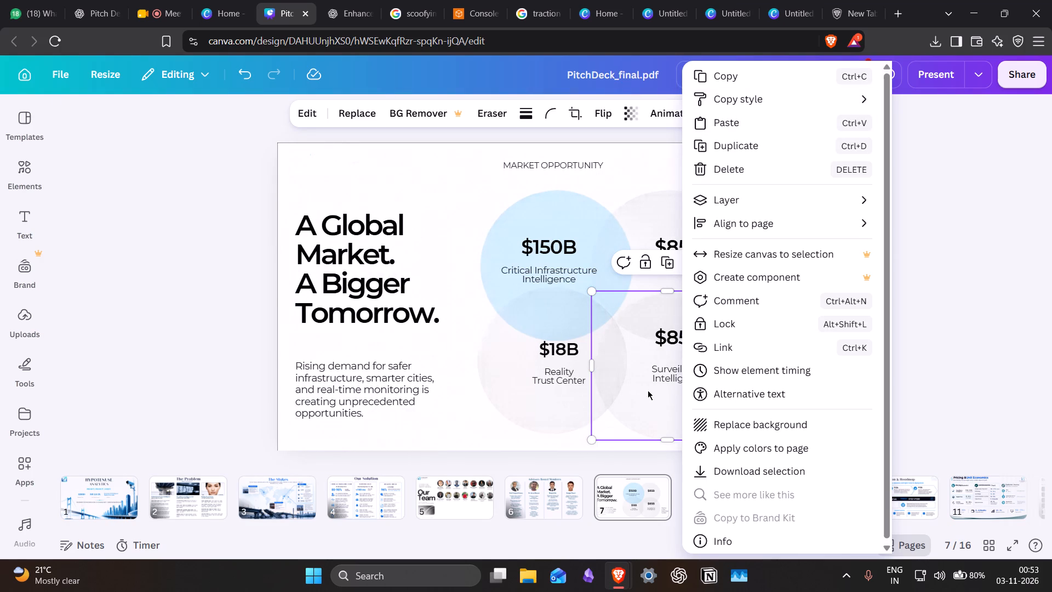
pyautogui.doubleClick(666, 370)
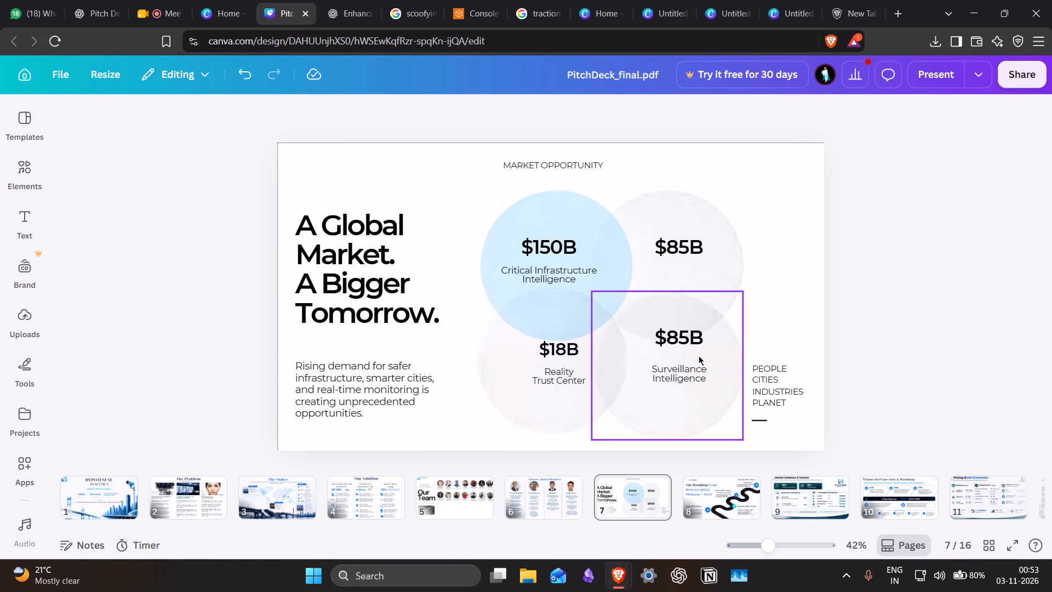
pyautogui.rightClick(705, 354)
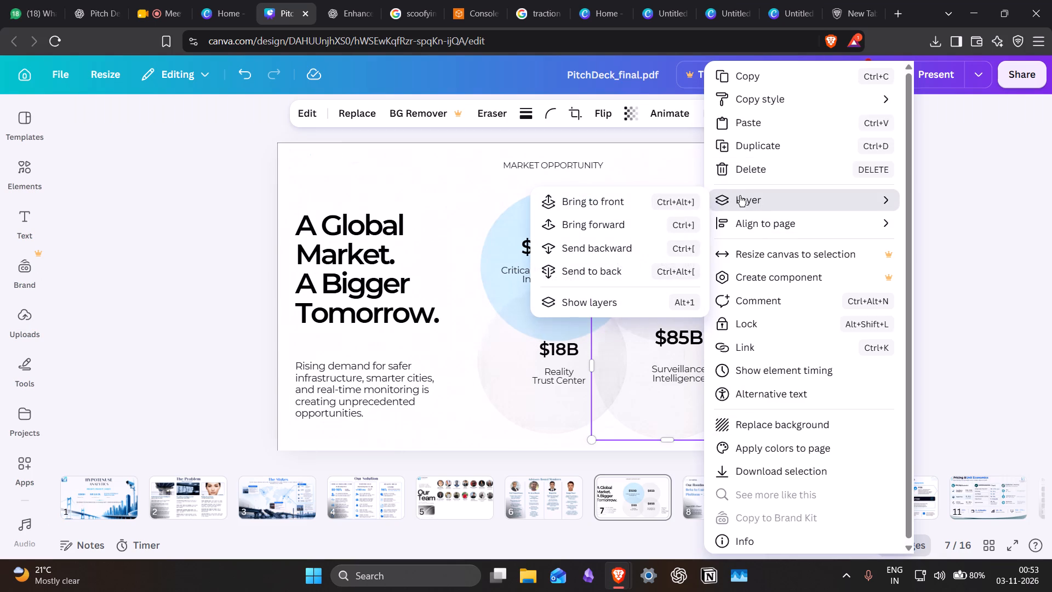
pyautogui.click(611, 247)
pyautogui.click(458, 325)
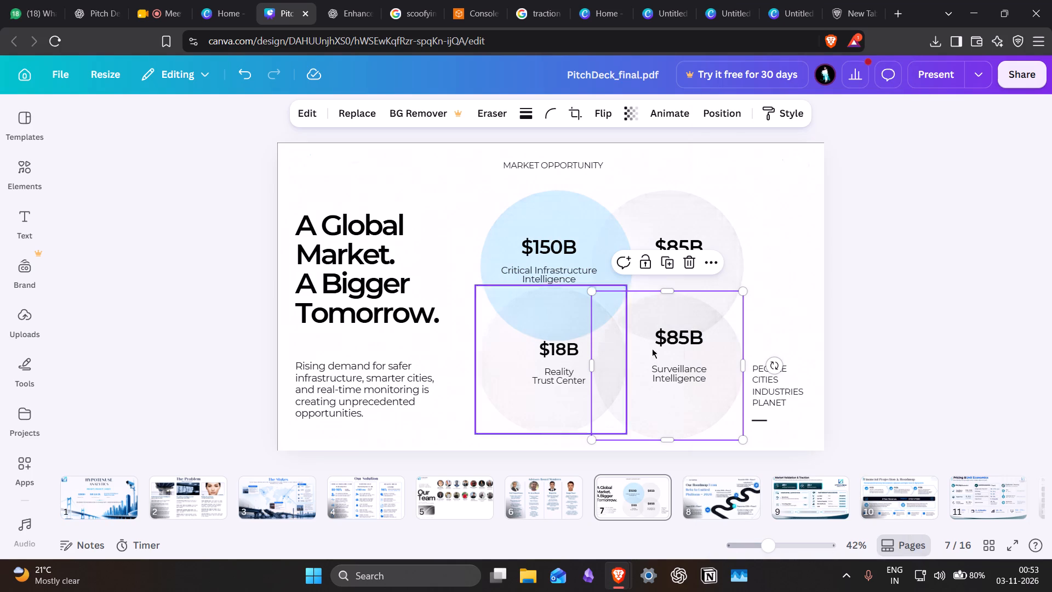
# Move the fourth circle away onto the Reality Trust Center circle to uncover the lower $85B figure and its label.
pyautogui.click(678, 377)
pyautogui.click(684, 339)
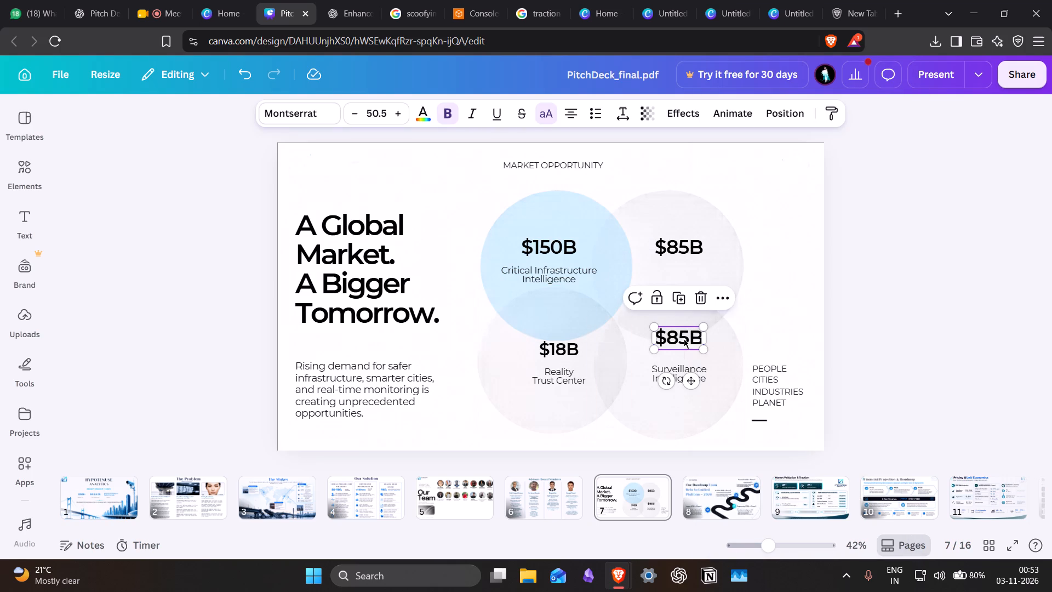
pyautogui.doubleClick(684, 339)
pyautogui.click(684, 339)
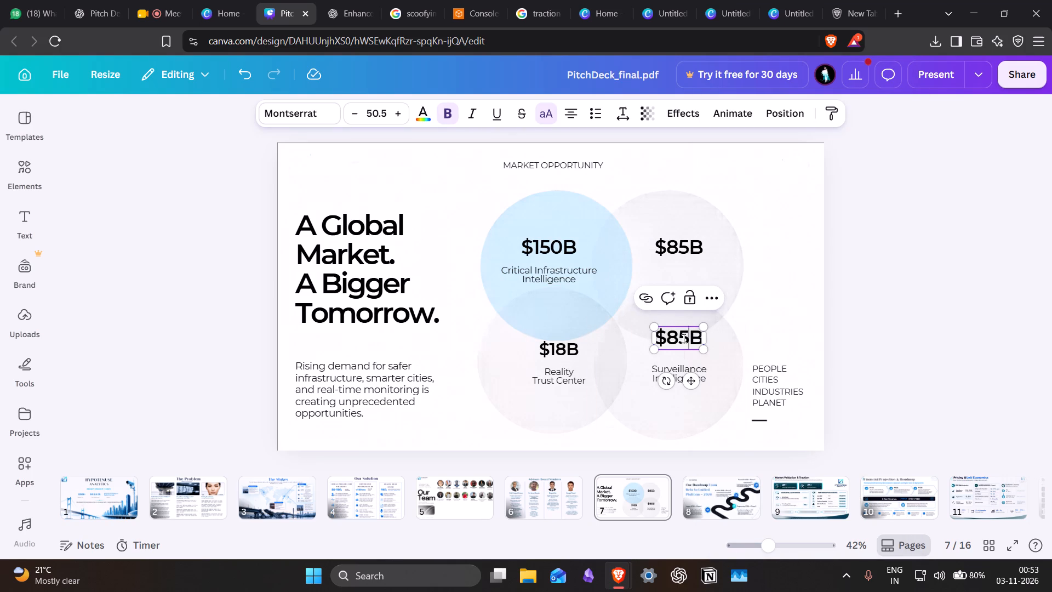
pyautogui.doubleClick(678, 374)
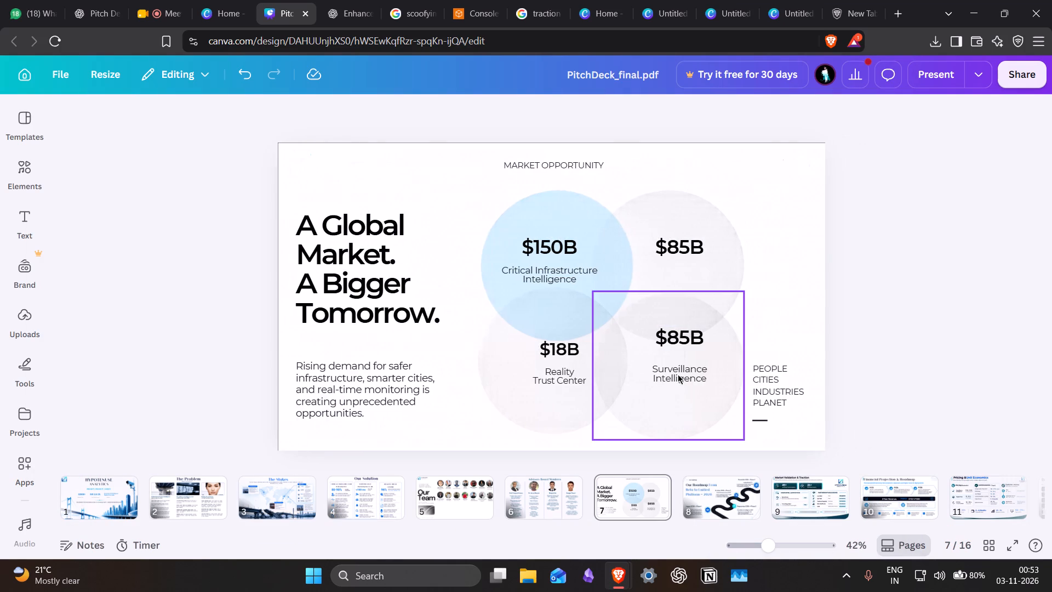
pyautogui.moveTo(678, 374); pyautogui.dragTo(615, 488)
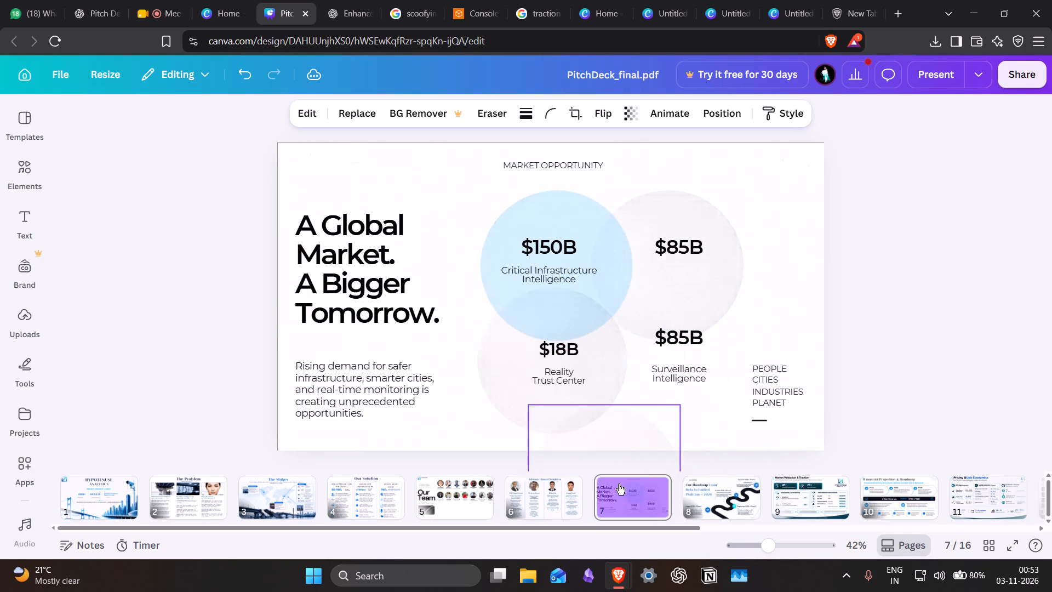
pyautogui.moveTo(678, 384); pyautogui.dragTo(529, 378)
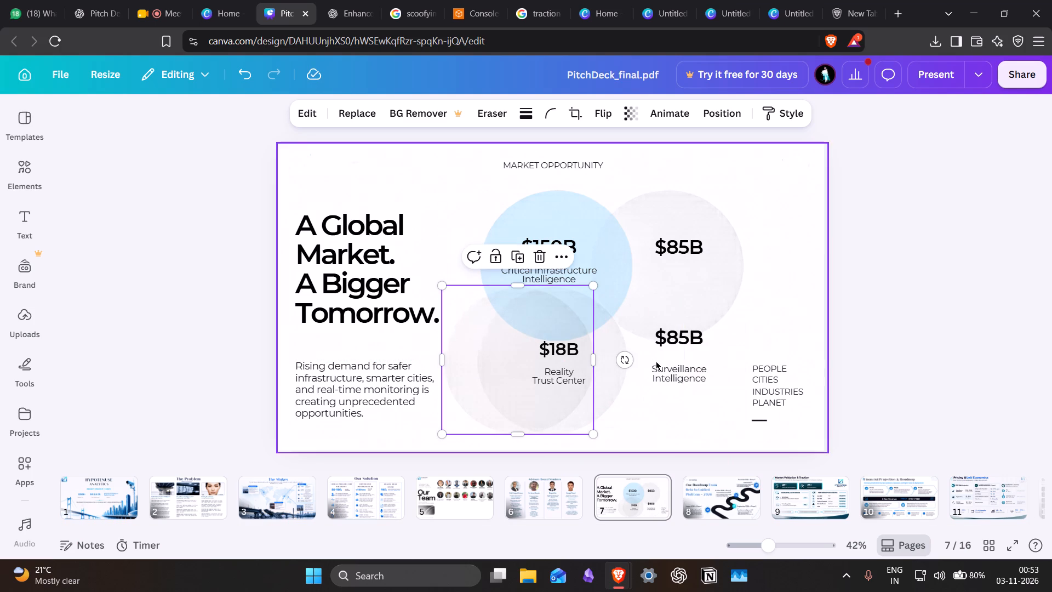
# Replace the Surveillance Intelligence label text under the lower $85B figure with "Digital Twin".
pyautogui.tripleClick(666, 370)
pyautogui.press('BackSpace')
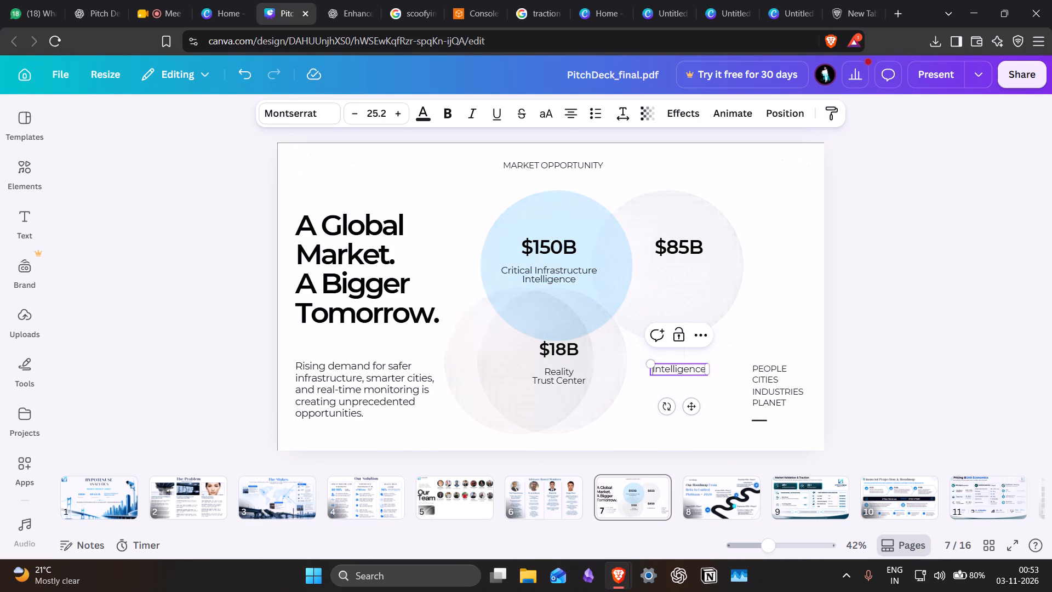
pyautogui.press('Right')
pyautogui.press('Right')
pyautogui.press('Right')
pyautogui.press('Right')
pyautogui.press('Right')
pyautogui.press('Right')
pyautogui.press('Right')
pyautogui.press('Right')
pyautogui.press('Right')
pyautogui.press('Right')
pyautogui.press('Right')
pyautogui.press('Right')
pyautogui.press('Right')
pyautogui.press('Right')
pyautogui.press('BackSpace')
pyautogui.press('BackSpace')
pyautogui.press('BackSpace')
pyautogui.press('BackSpace')
pyautogui.press('BackSpace')
pyautogui.press('BackSpace')
pyautogui.press('BackSpace')
pyautogui.press('BackSpace')
pyautogui.press('BackSpace')
pyautogui.press('BackSpace')
pyautogui.press('BackSpace')
pyautogui.press('BackSpace')
pyautogui.write('Dig')
pyautogui.write('ital')
pyautogui.press('space')
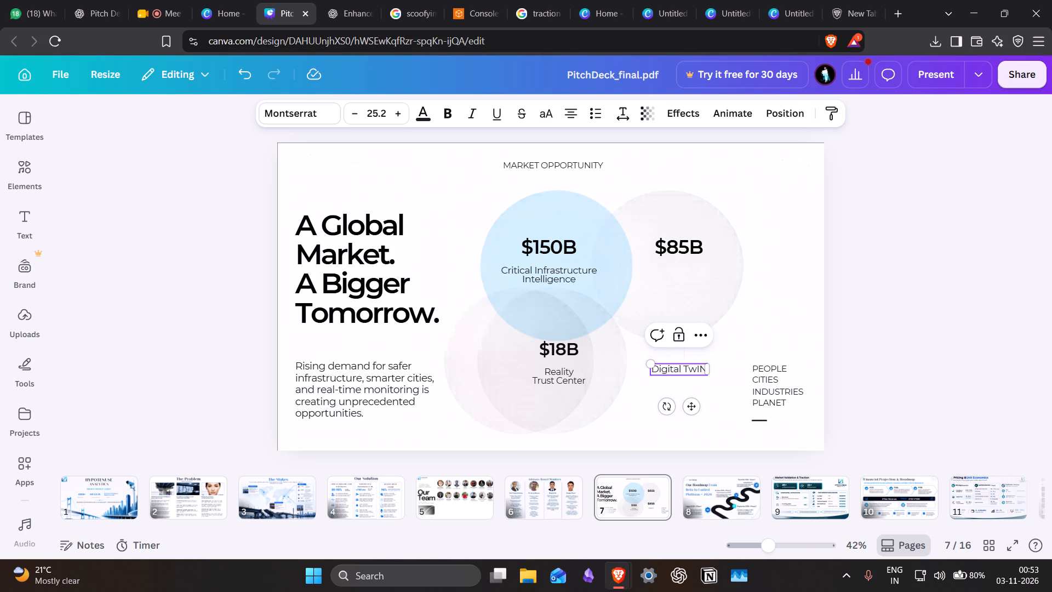
pyautogui.press('BackSpace')
pyautogui.press('BackSpace')
pyautogui.press('BackSpace')
pyautogui.press('BackSpace')
pyautogui.write('Win')
pyautogui.press('space')
pyautogui.press('BackSpace')
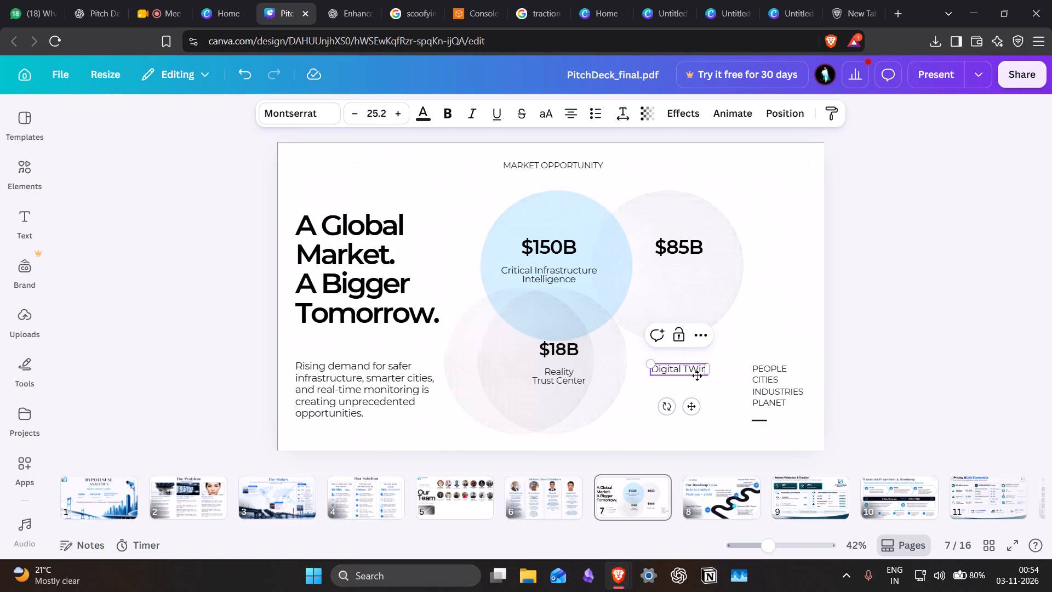
pyautogui.click(699, 374)
pyautogui.press('Down')
pyautogui.press('Up')
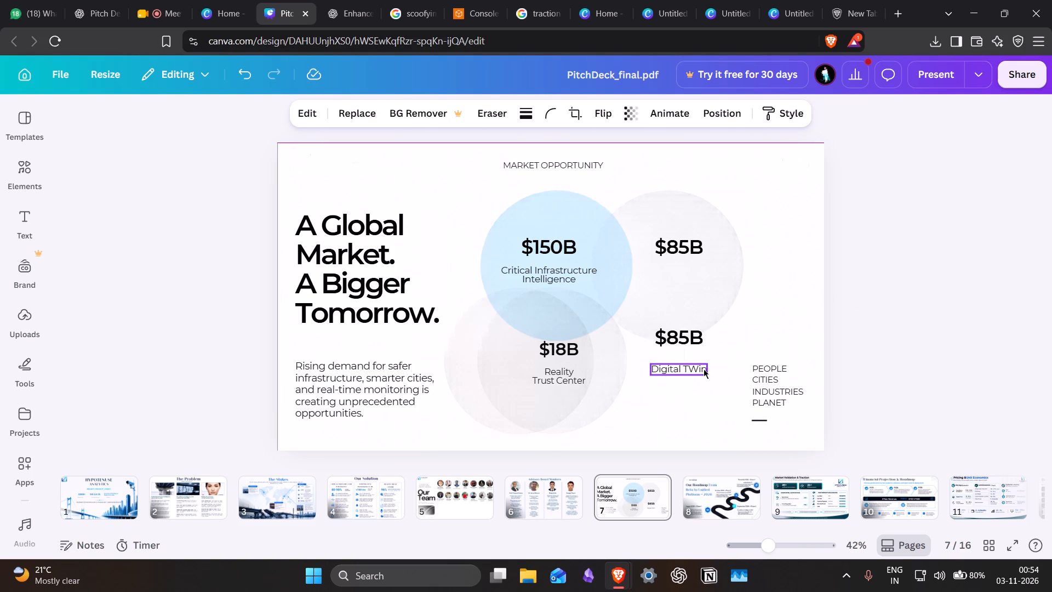
pyautogui.doubleClick(704, 369)
pyautogui.press('Right')
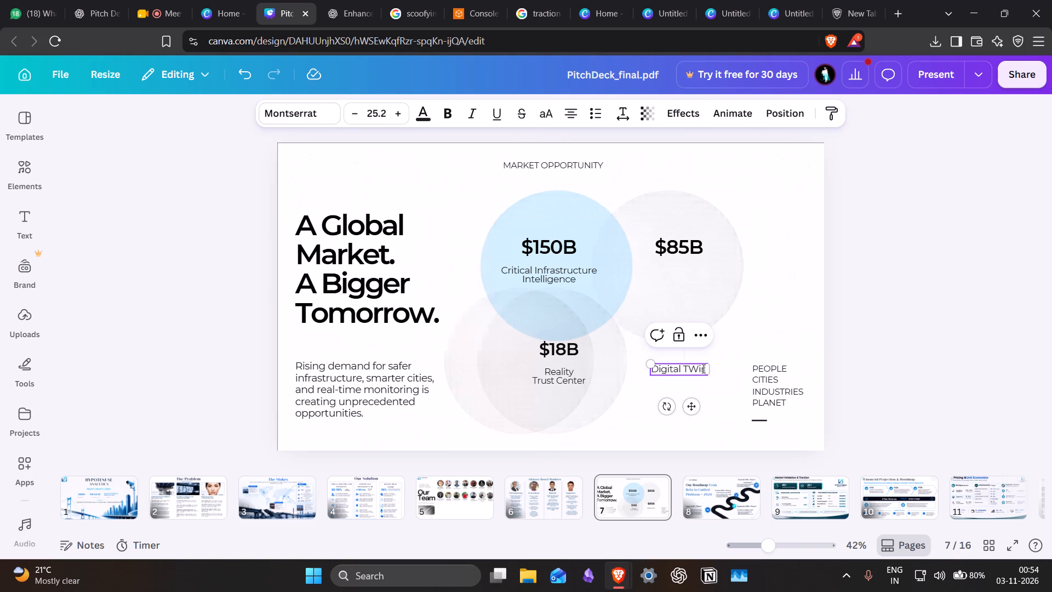
pyautogui.press('BackSpace')
pyautogui.press('BackSpace')
pyautogui.press('BackSpace')
pyautogui.write('win')
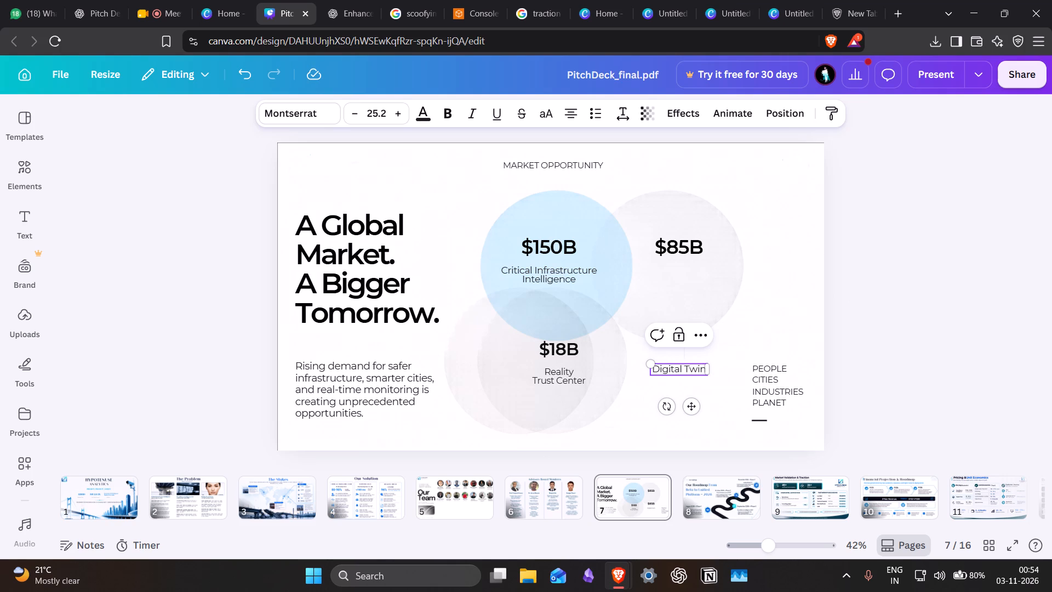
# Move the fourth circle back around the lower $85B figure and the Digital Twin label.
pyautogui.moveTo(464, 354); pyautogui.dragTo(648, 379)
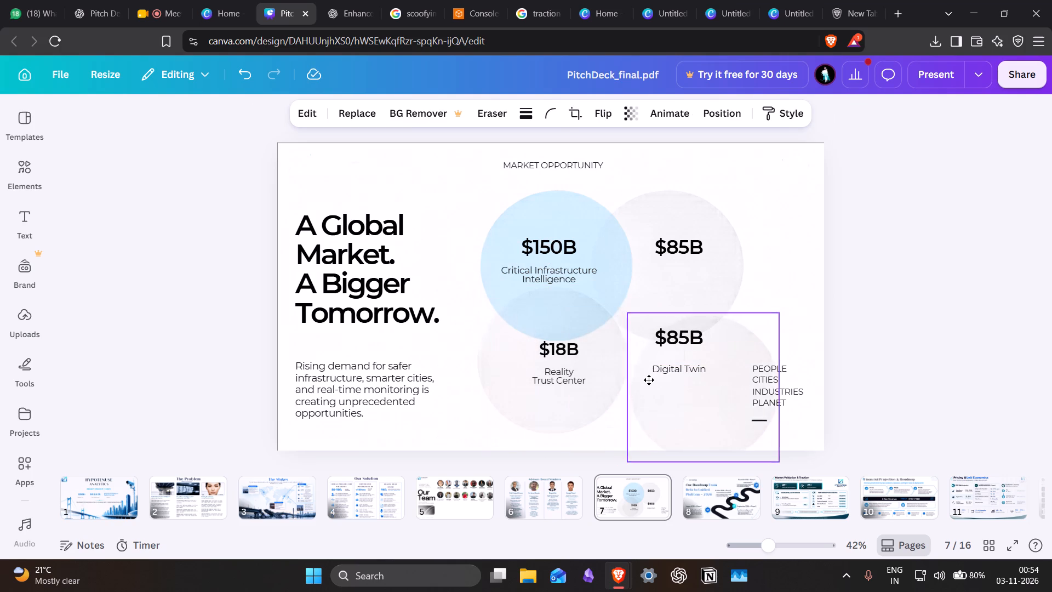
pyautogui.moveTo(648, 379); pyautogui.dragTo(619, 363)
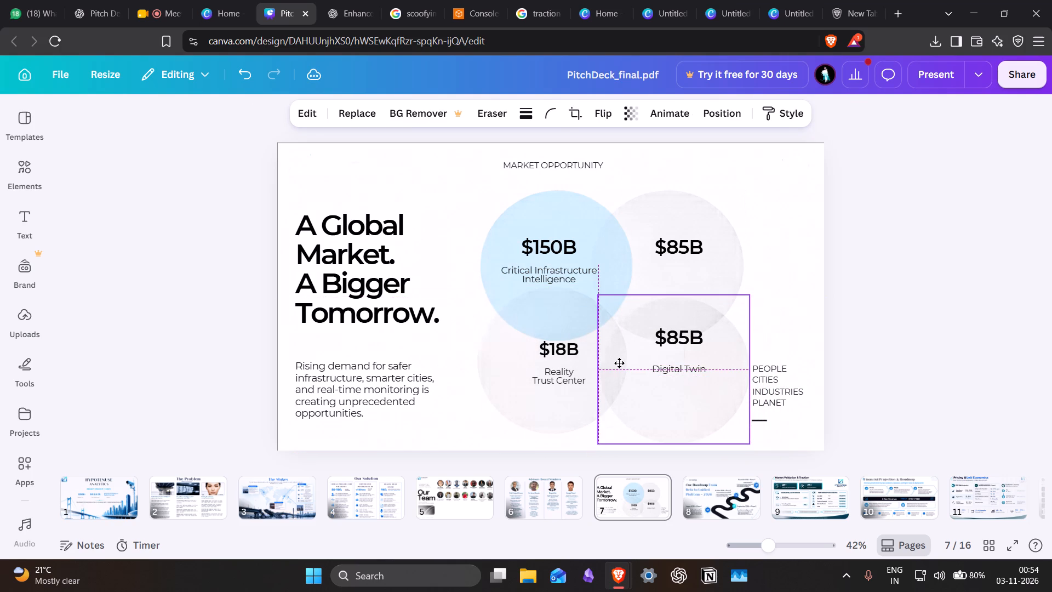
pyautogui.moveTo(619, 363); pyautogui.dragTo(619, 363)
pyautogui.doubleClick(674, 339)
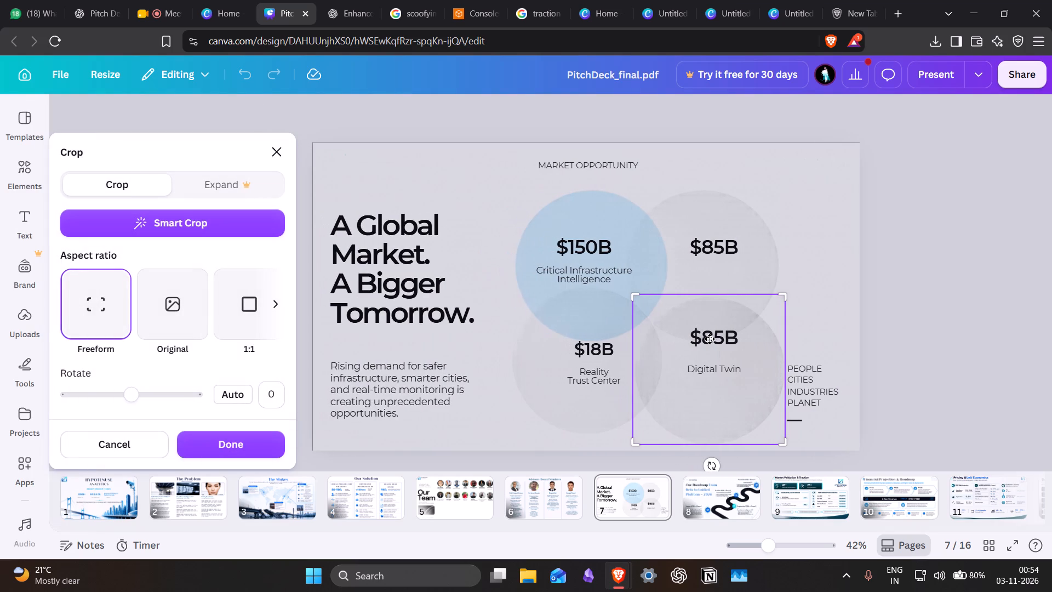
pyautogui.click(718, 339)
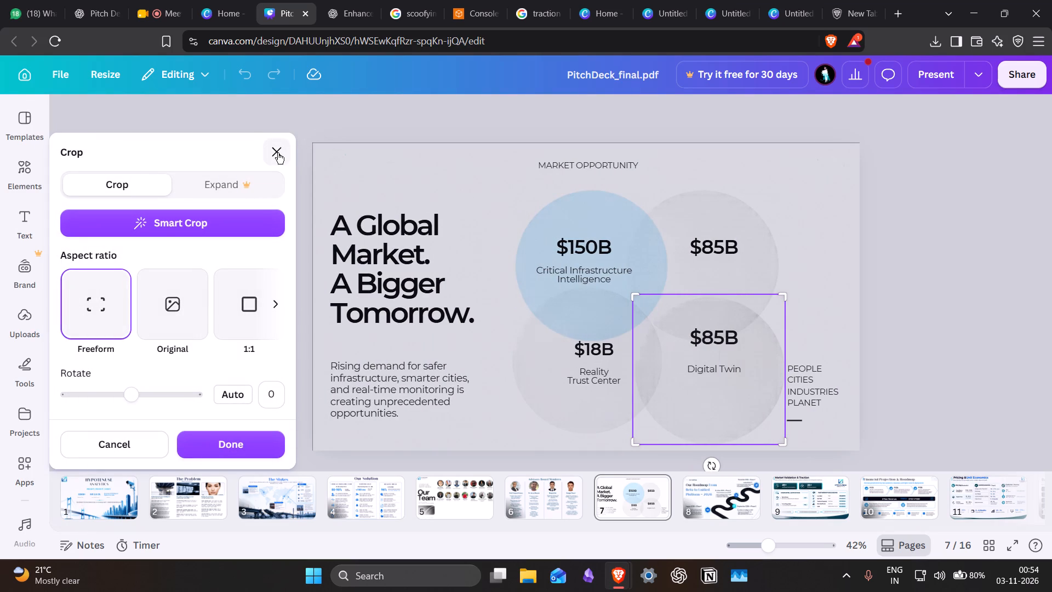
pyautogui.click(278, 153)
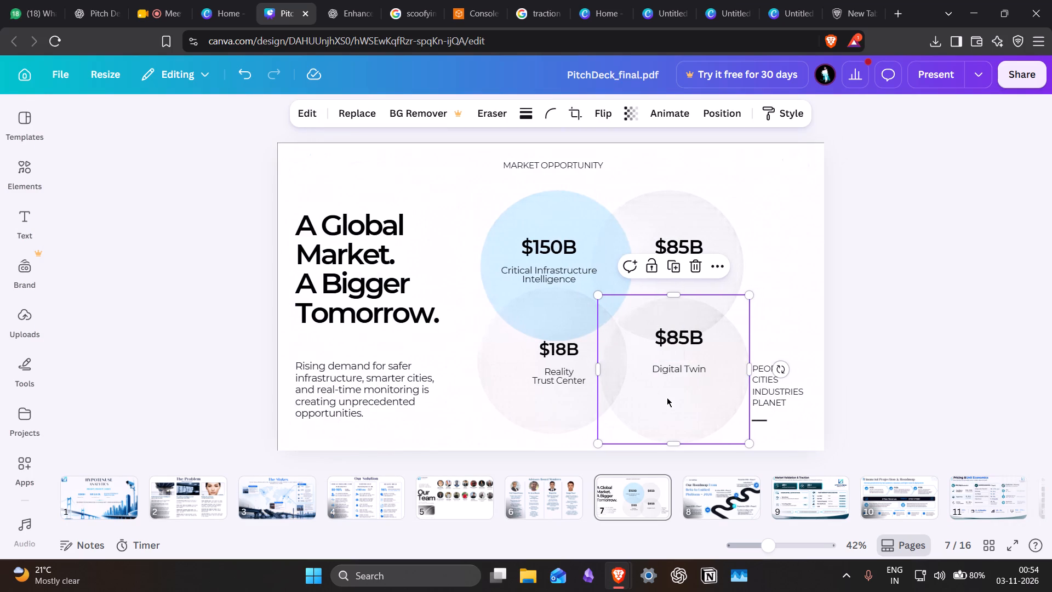
# Delete the pale fourth circle surrounding the lower $85B figure and the Digital Twin label.
pyautogui.click(666, 401)
pyautogui.press('BackSpace')
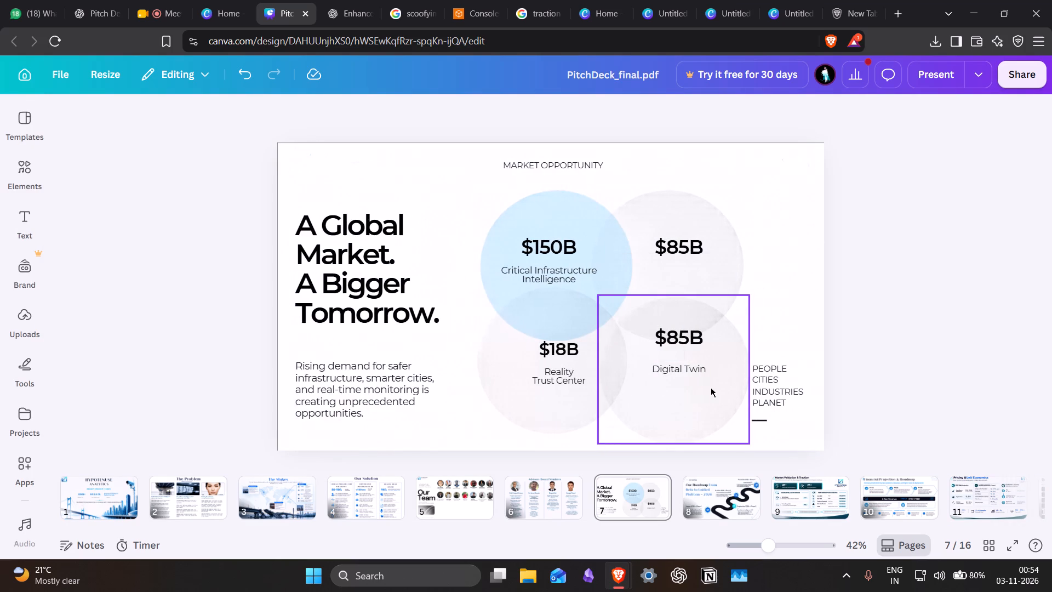
pyautogui.click(710, 388)
pyautogui.press('BackSpace')
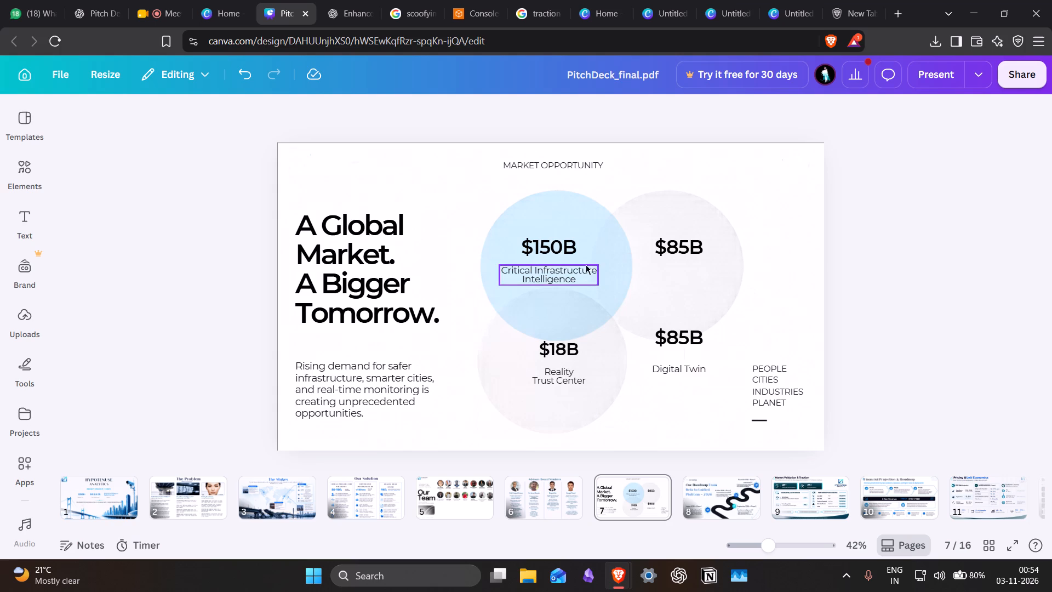
# Copy the blue Critical Infrastructure Intelligence circle and place the duplicate around the lower $85B figure and Digital Twin label.
pyautogui.click(540, 214)
pyautogui.hotkey('ctrl', 'c')
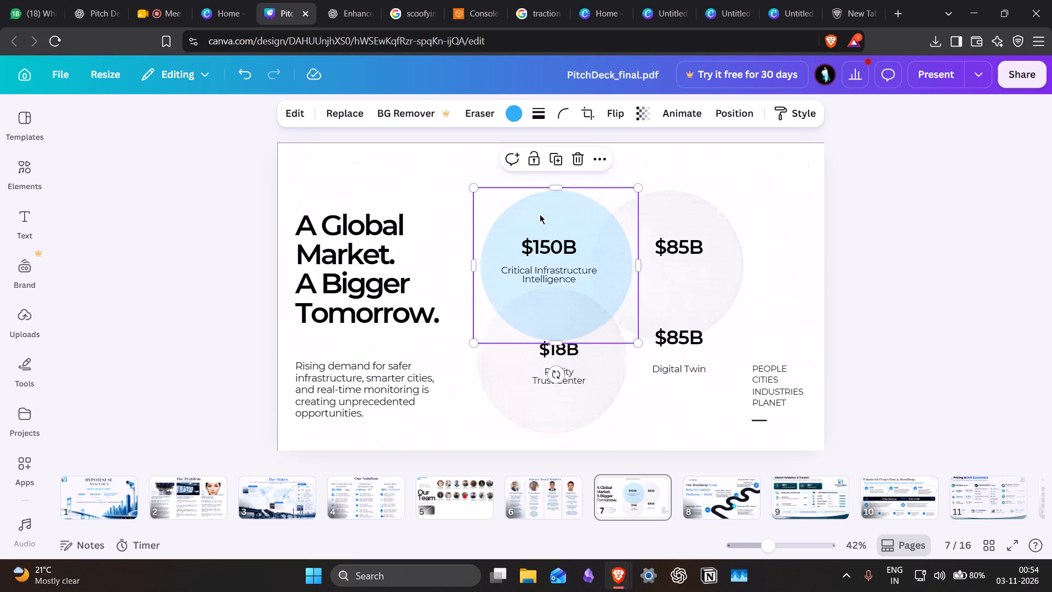
pyautogui.hotkey('ctrl', 'v')
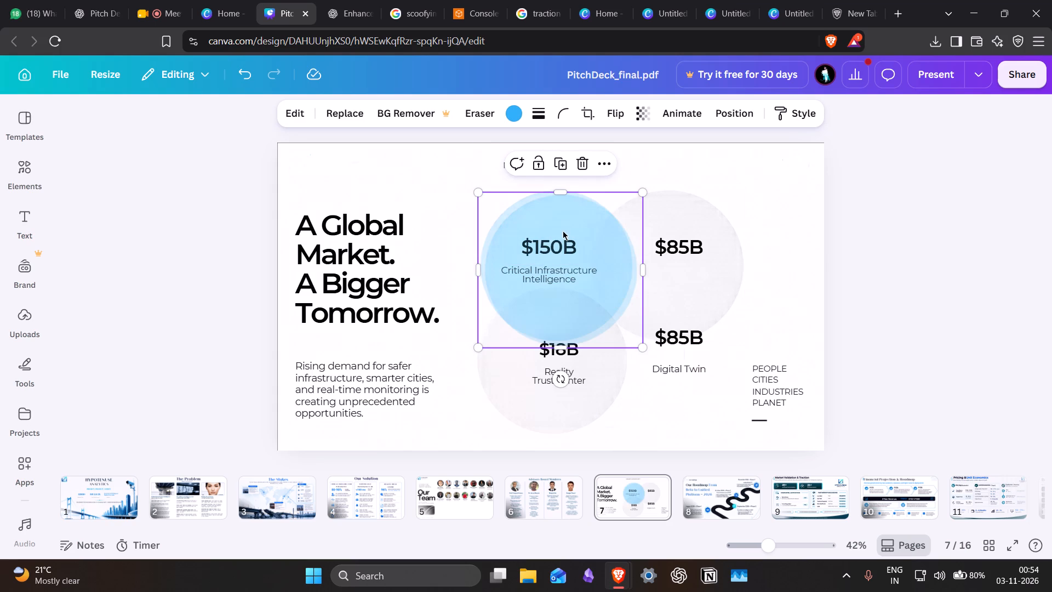
pyautogui.moveTo(568, 229); pyautogui.dragTo(683, 326)
pyautogui.doubleClick(679, 340)
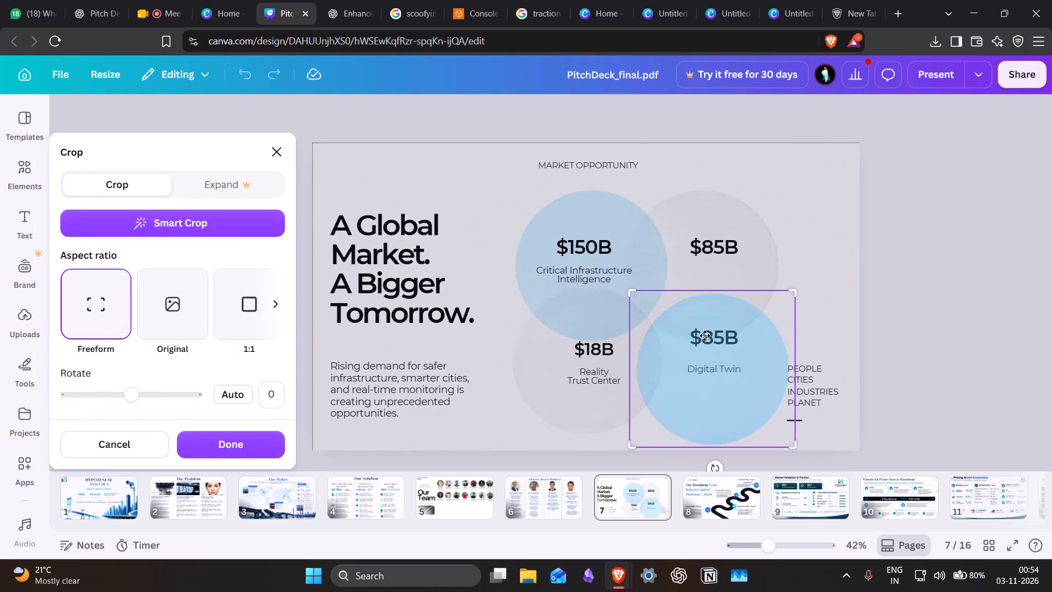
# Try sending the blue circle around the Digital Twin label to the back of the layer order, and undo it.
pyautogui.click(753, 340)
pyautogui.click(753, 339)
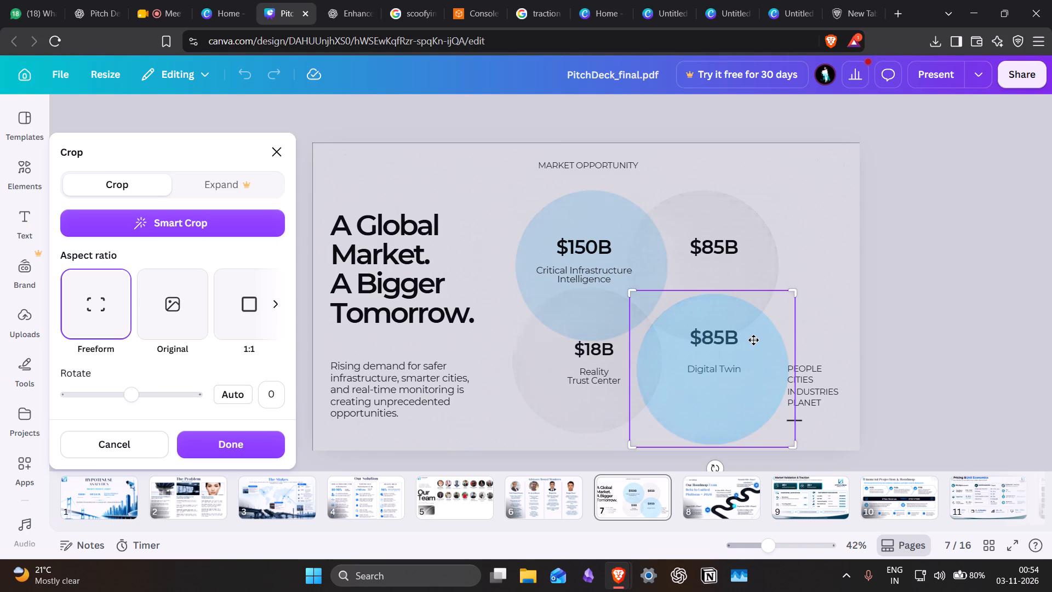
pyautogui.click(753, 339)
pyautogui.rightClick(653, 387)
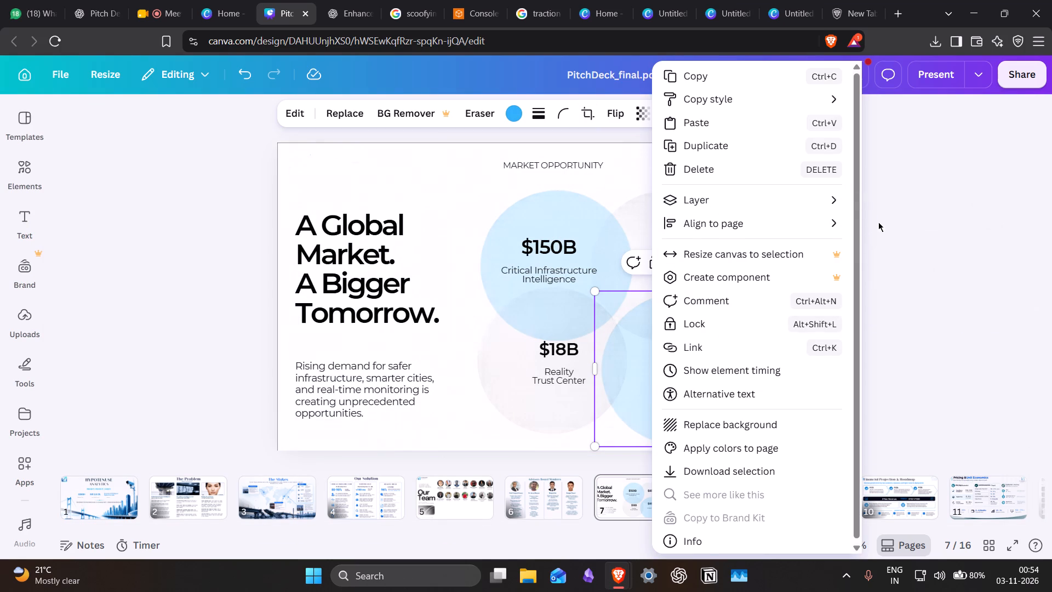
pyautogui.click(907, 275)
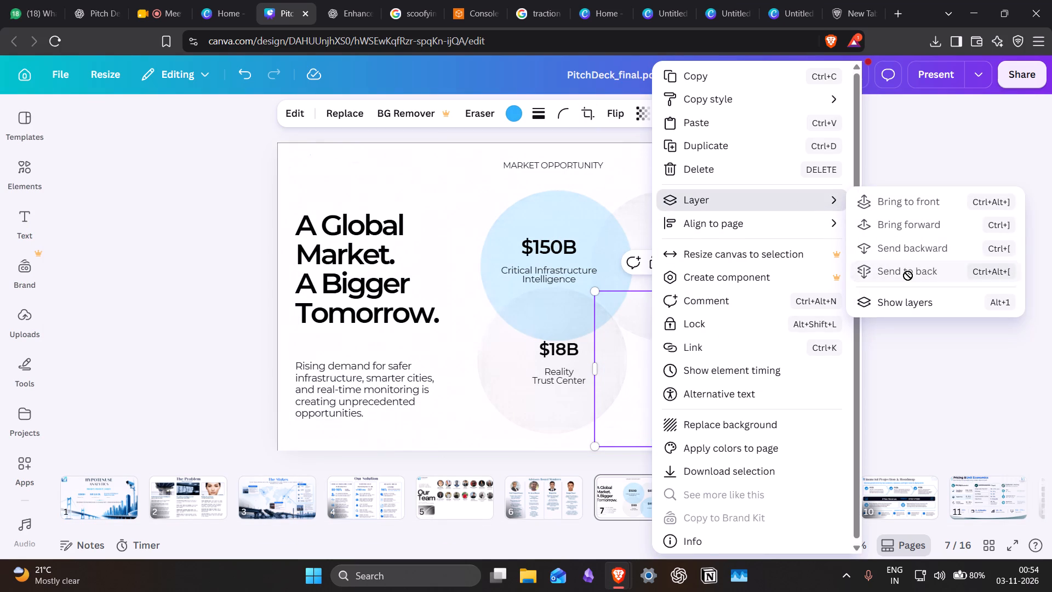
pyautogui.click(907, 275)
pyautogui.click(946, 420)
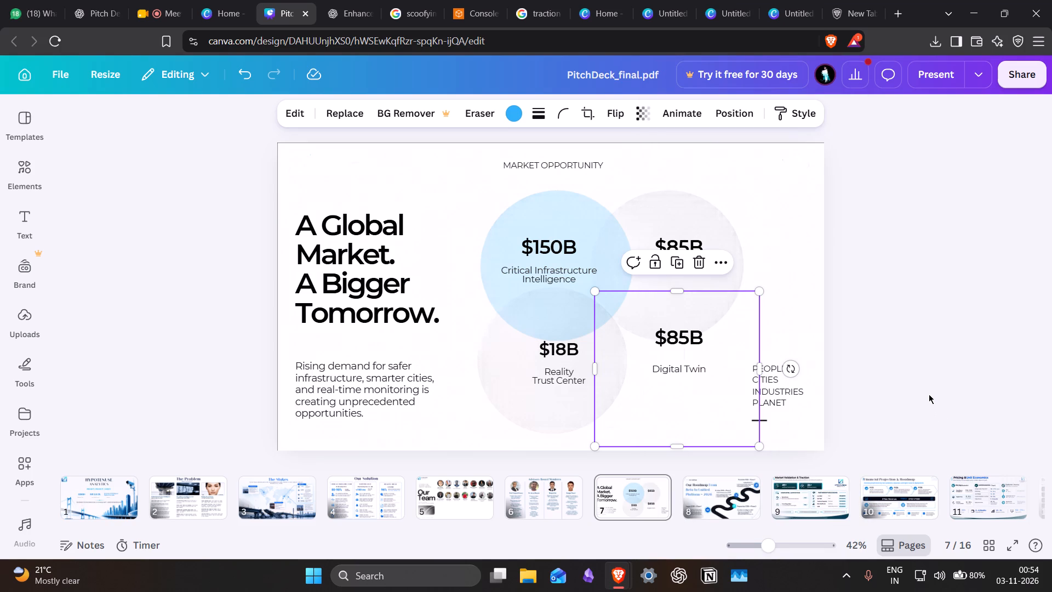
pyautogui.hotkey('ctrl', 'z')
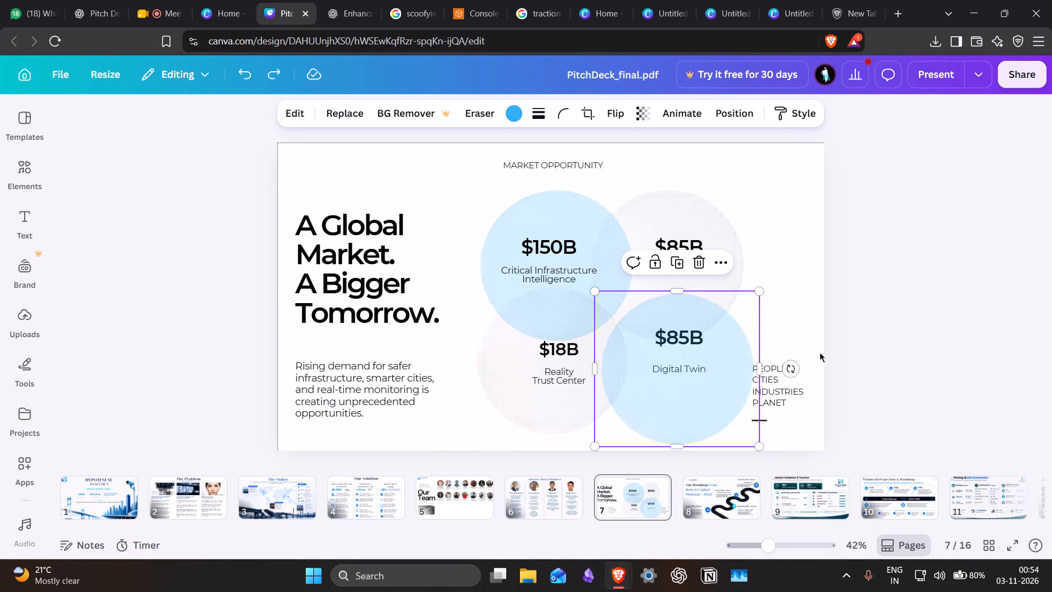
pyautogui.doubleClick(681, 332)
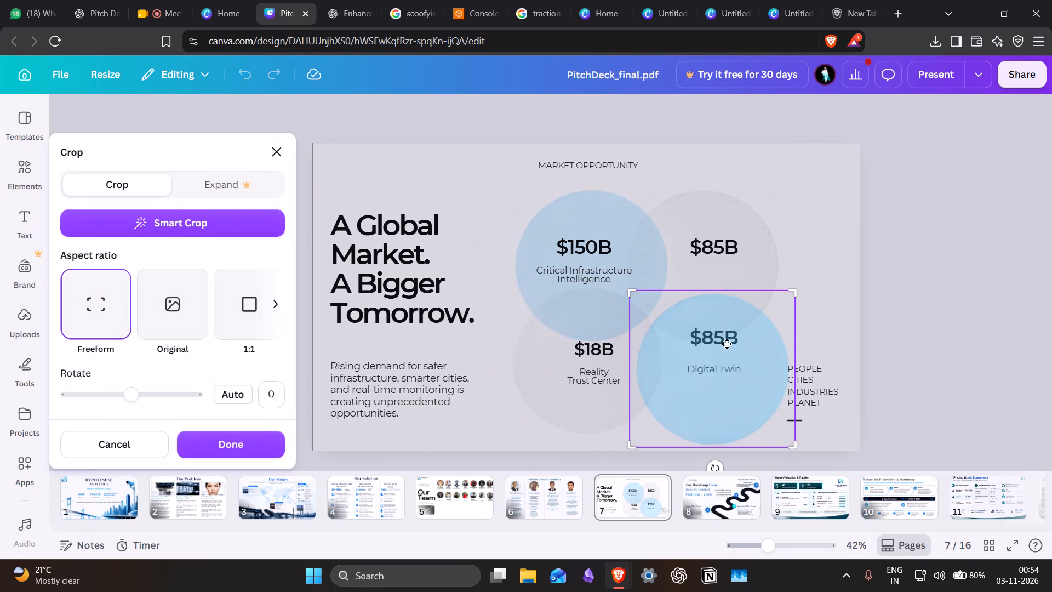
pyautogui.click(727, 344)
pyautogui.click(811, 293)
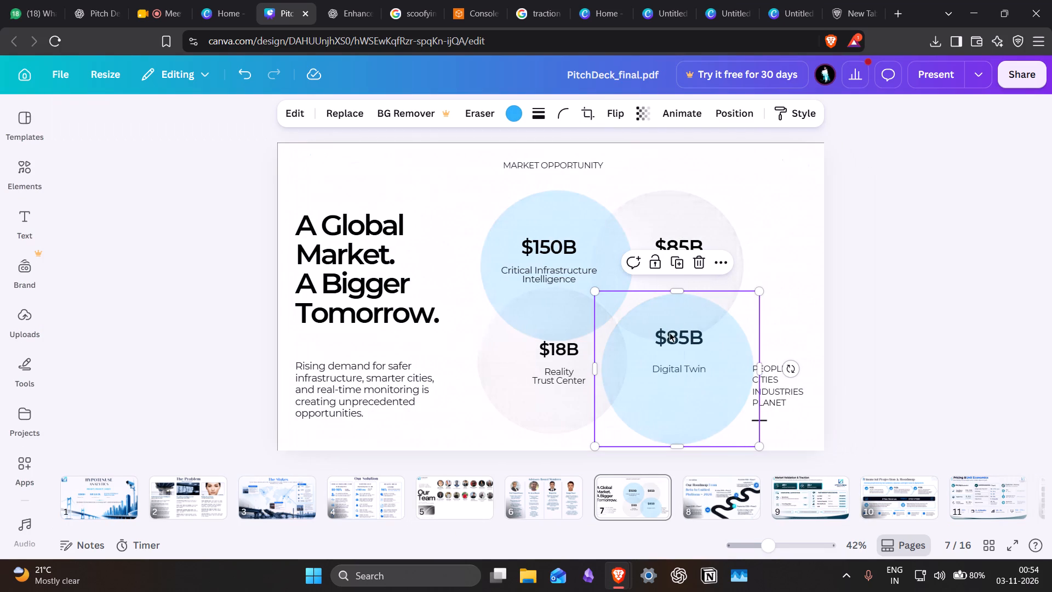
# Move the blue circle clear of the lower $85B figure above Digital Twin and change that figure to $50B.
pyautogui.moveTo(726, 318); pyautogui.dragTo(542, 325)
pyautogui.click(677, 334)
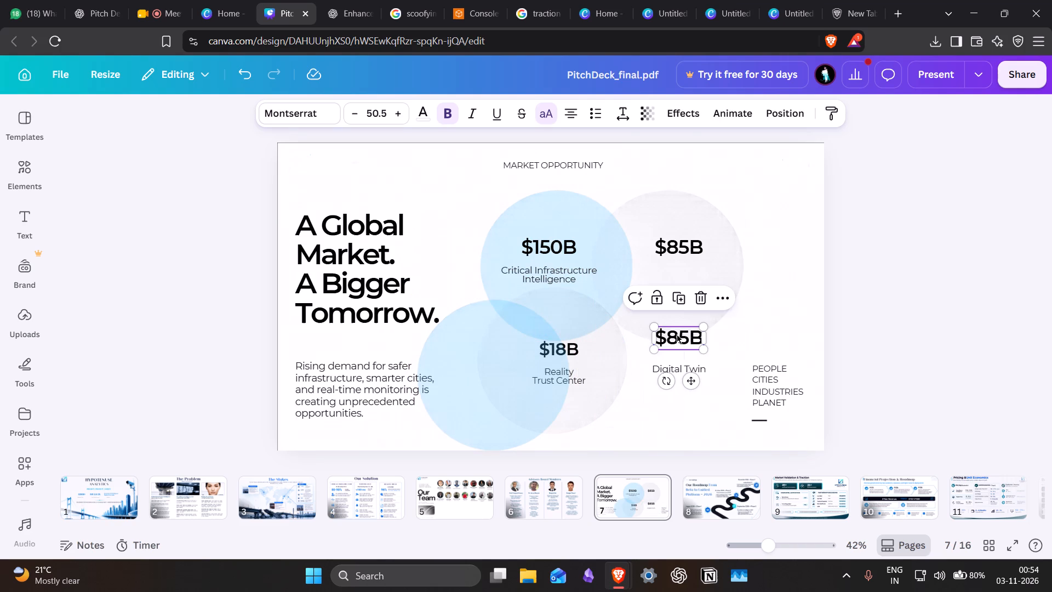
pyautogui.click(677, 334)
pyautogui.click(677, 334)
pyautogui.press('Right')
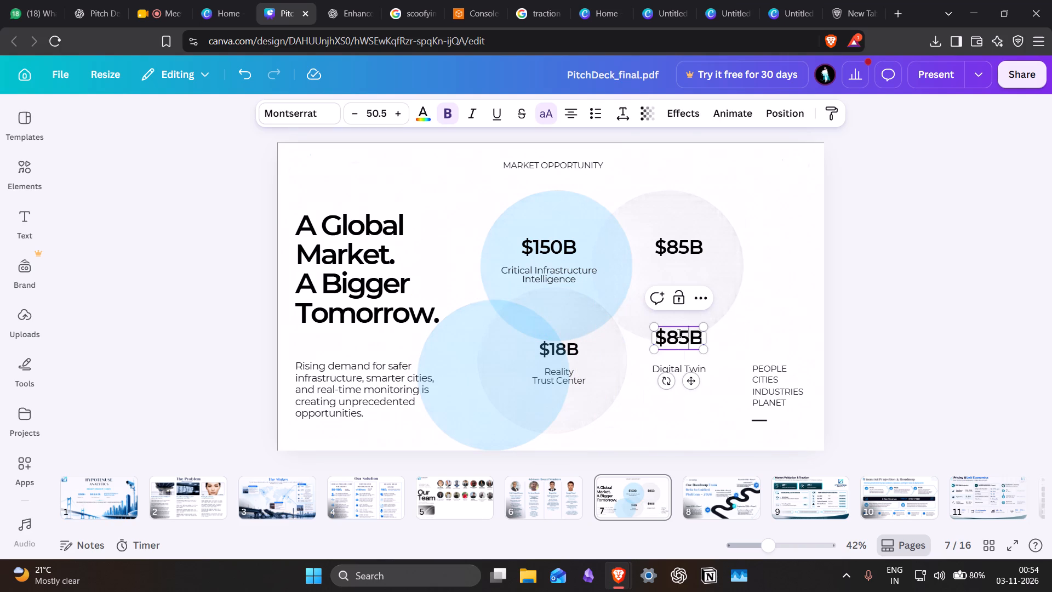
pyautogui.press('BackSpace')
pyautogui.press('BackSpace')
pyautogui.press('5')
pyautogui.press('0')
# Move the blue circle back around the $50B figure and the Digital Twin label.
pyautogui.moveTo(444, 341); pyautogui.dragTo(599, 354)
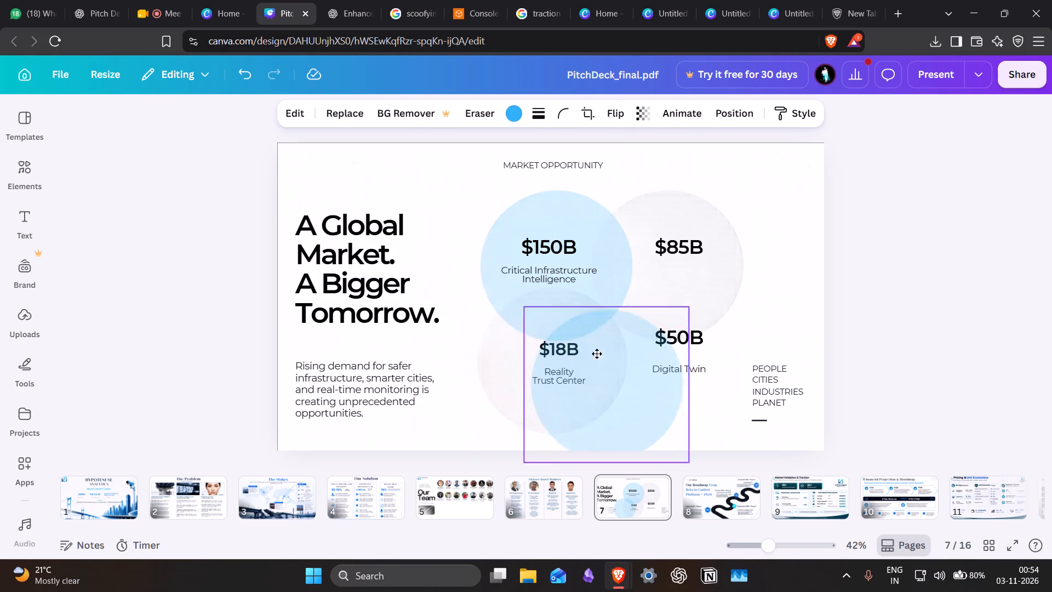
pyautogui.moveTo(599, 354); pyautogui.dragTo(628, 334)
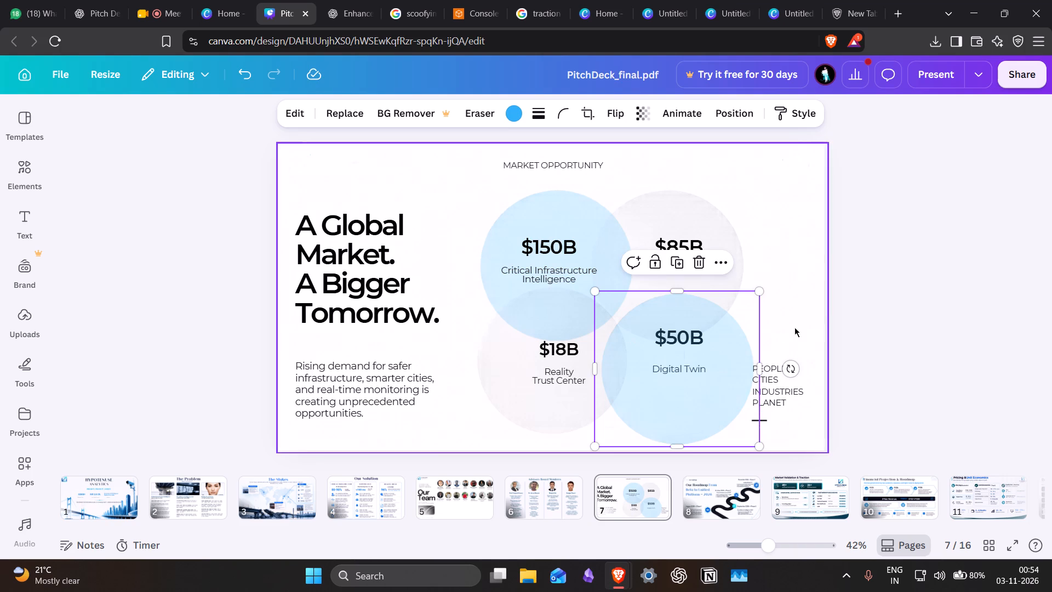
pyautogui.click(912, 298)
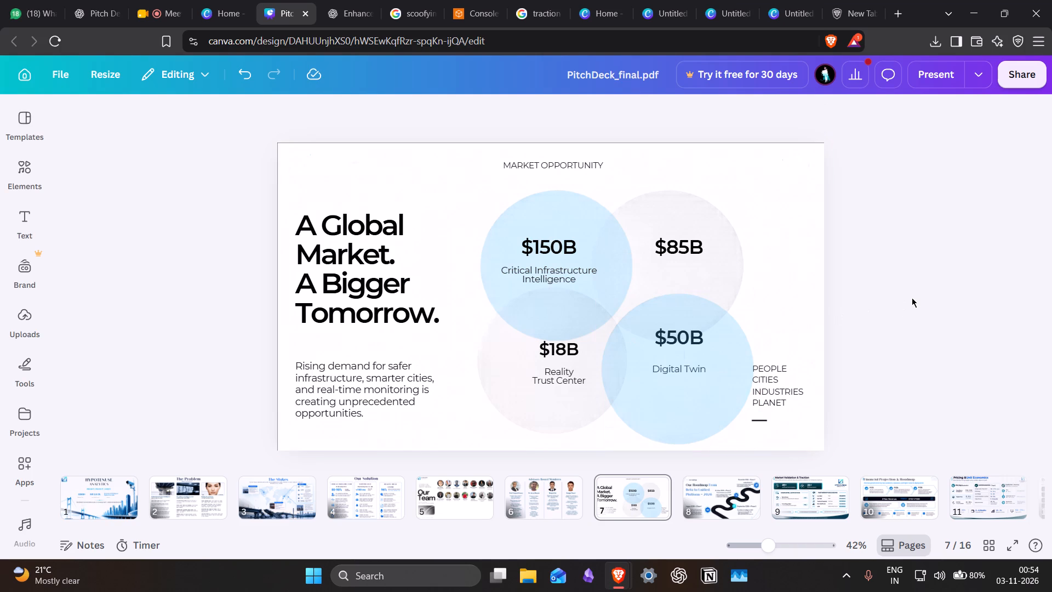
# Nudge the blue Digital Twin circle slightly upward to refine its placement among the other market circles.
pyautogui.click(668, 394)
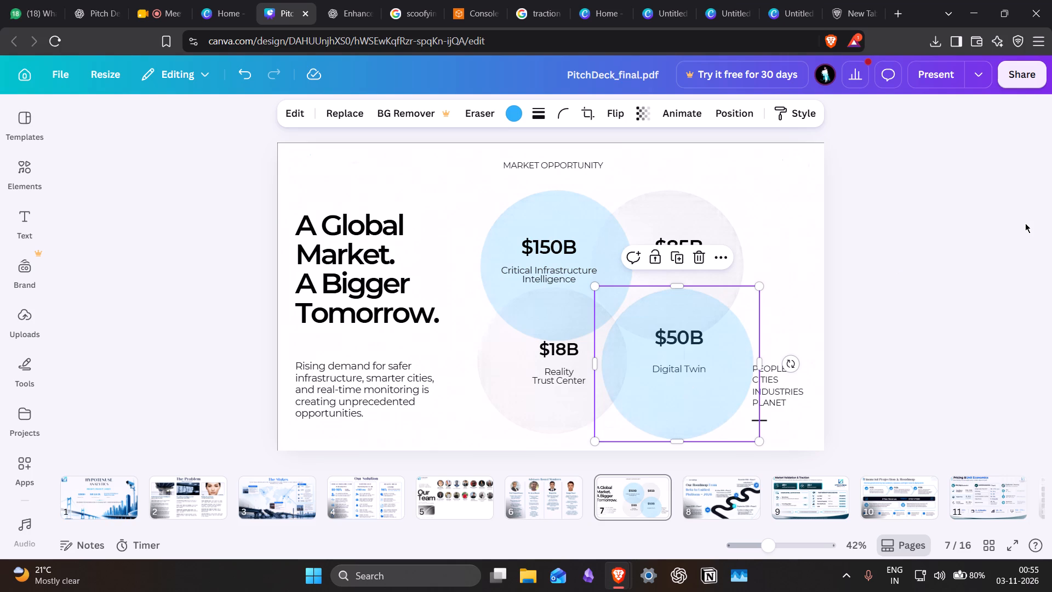
pyautogui.click(735, 368)
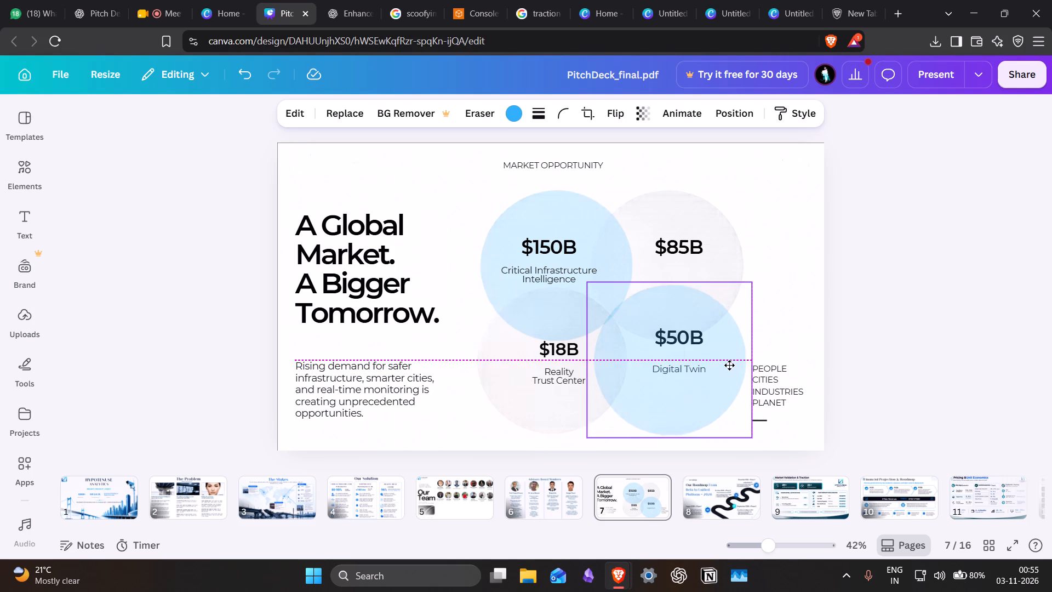
pyautogui.click(735, 367)
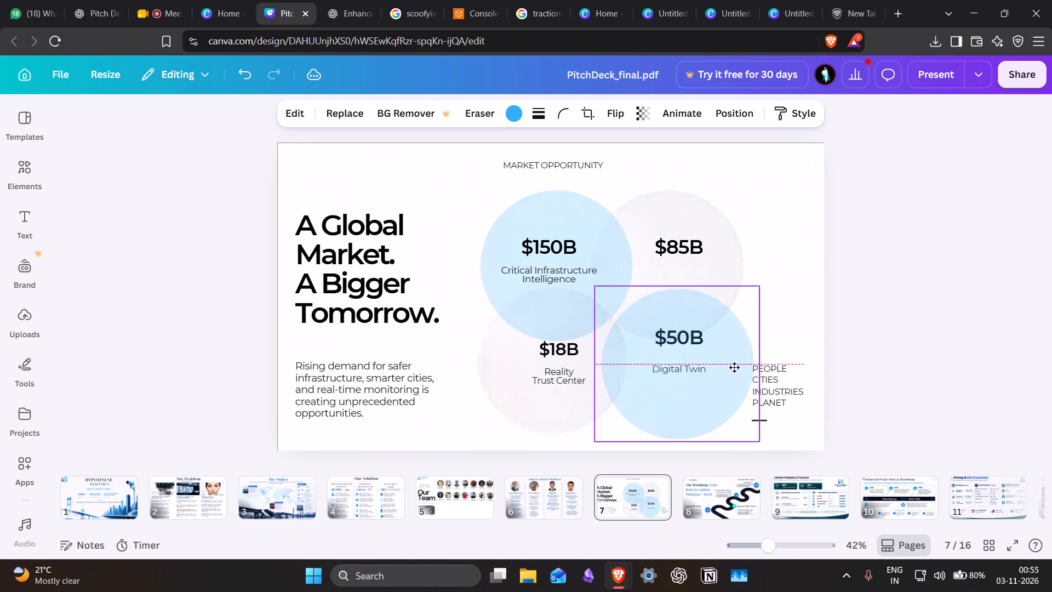
# Open the Our Team slide on page 5.
pyautogui.click(438, 503)
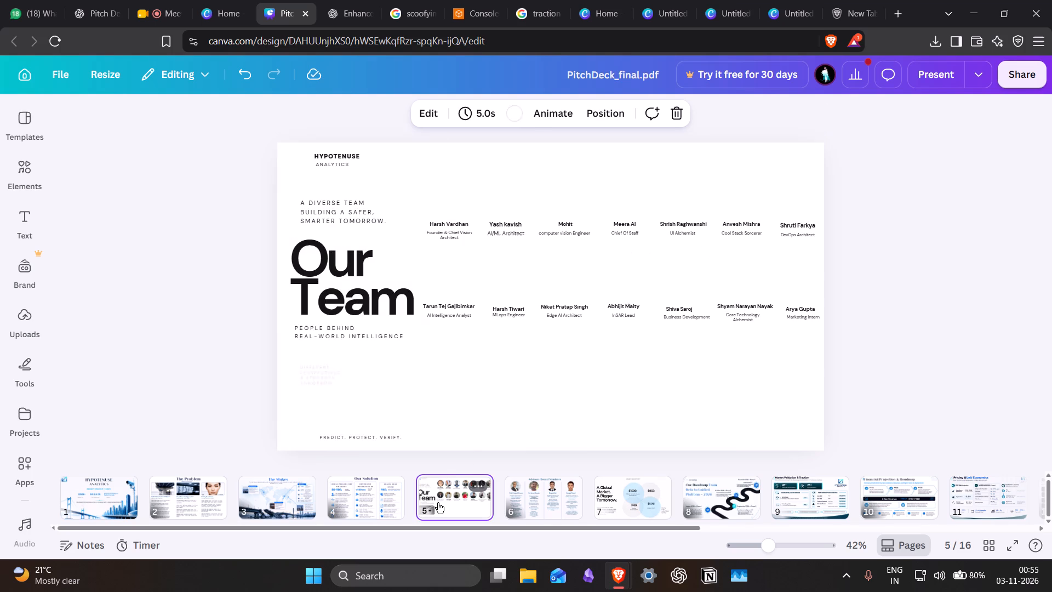
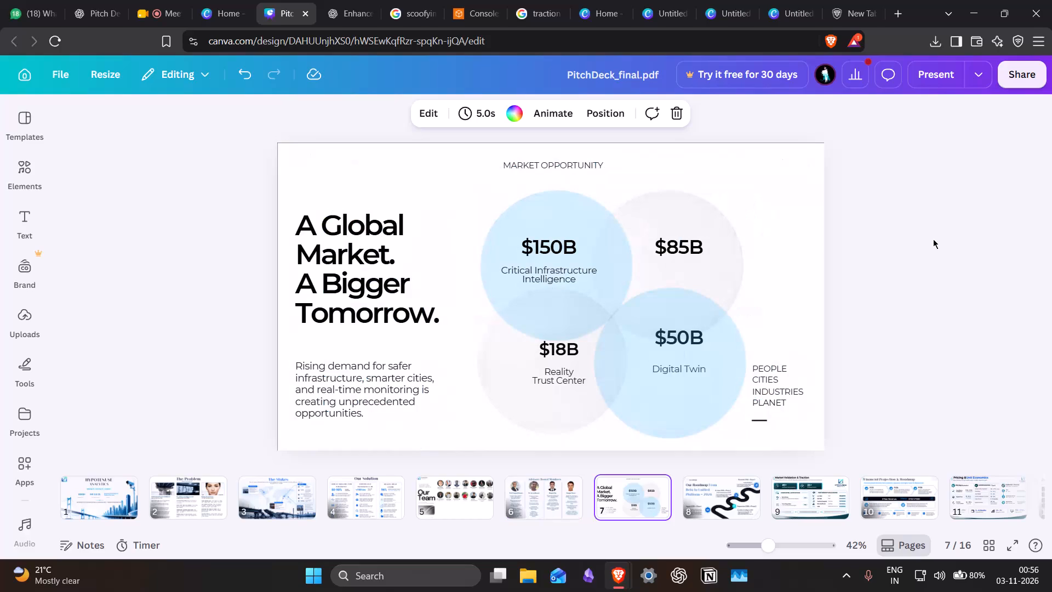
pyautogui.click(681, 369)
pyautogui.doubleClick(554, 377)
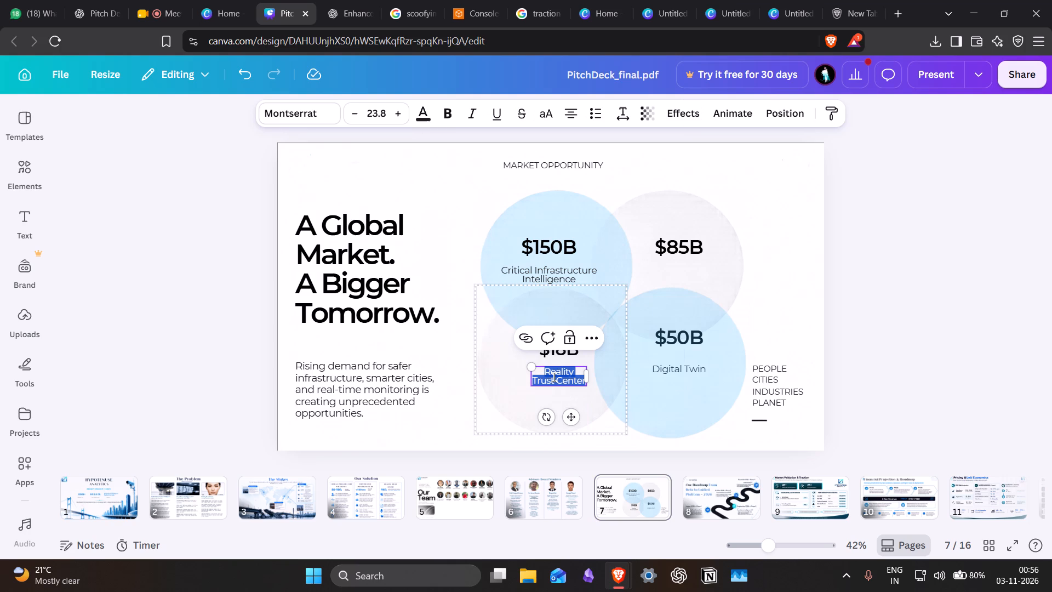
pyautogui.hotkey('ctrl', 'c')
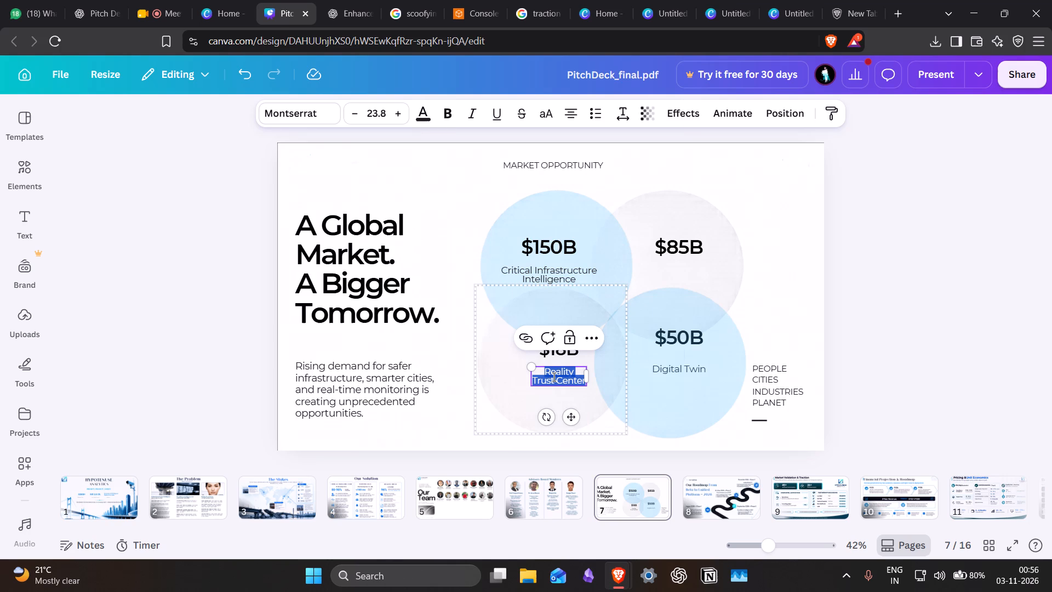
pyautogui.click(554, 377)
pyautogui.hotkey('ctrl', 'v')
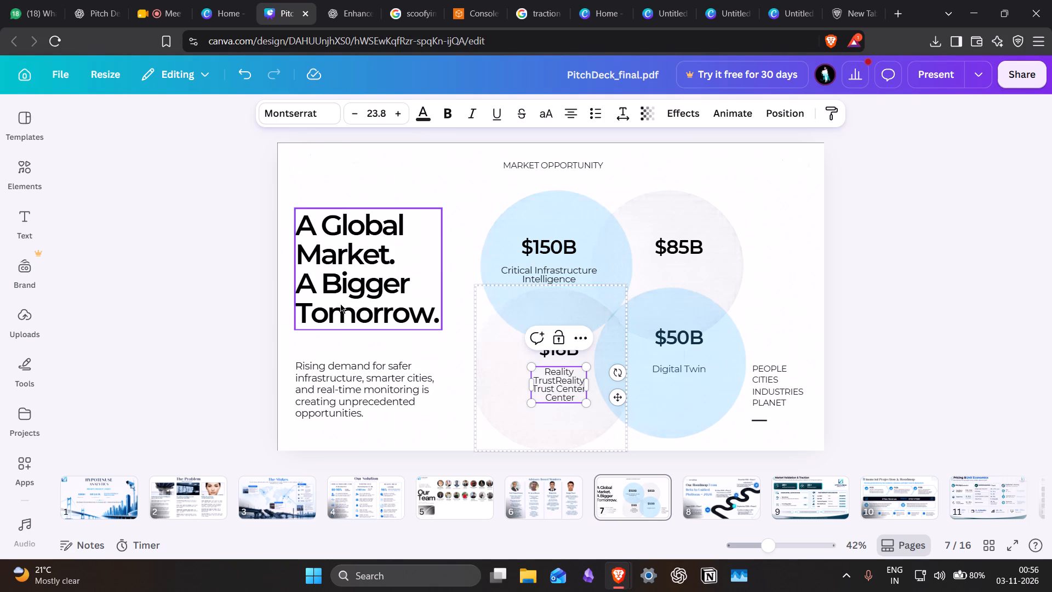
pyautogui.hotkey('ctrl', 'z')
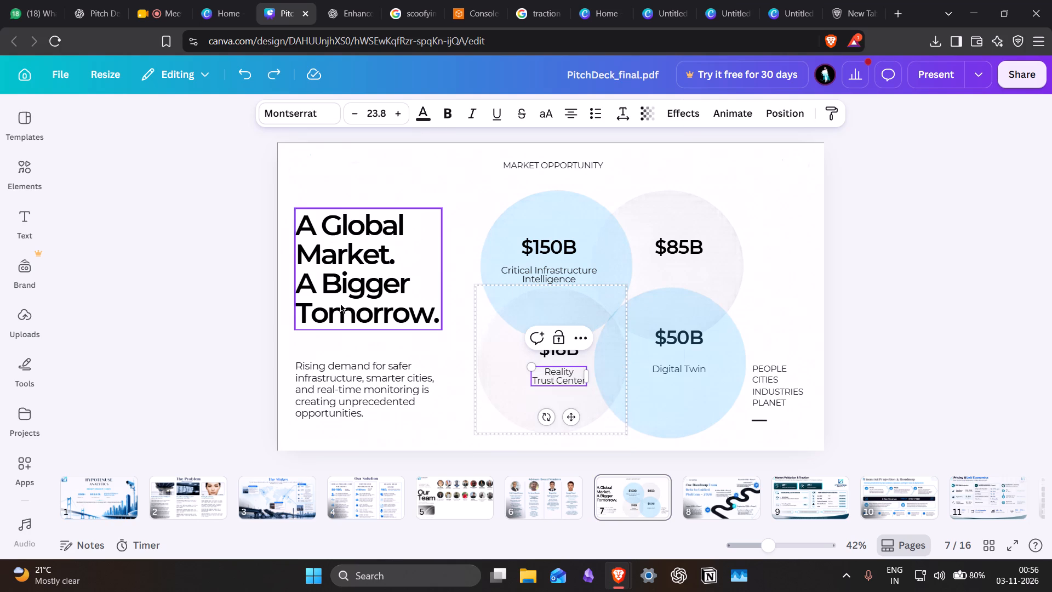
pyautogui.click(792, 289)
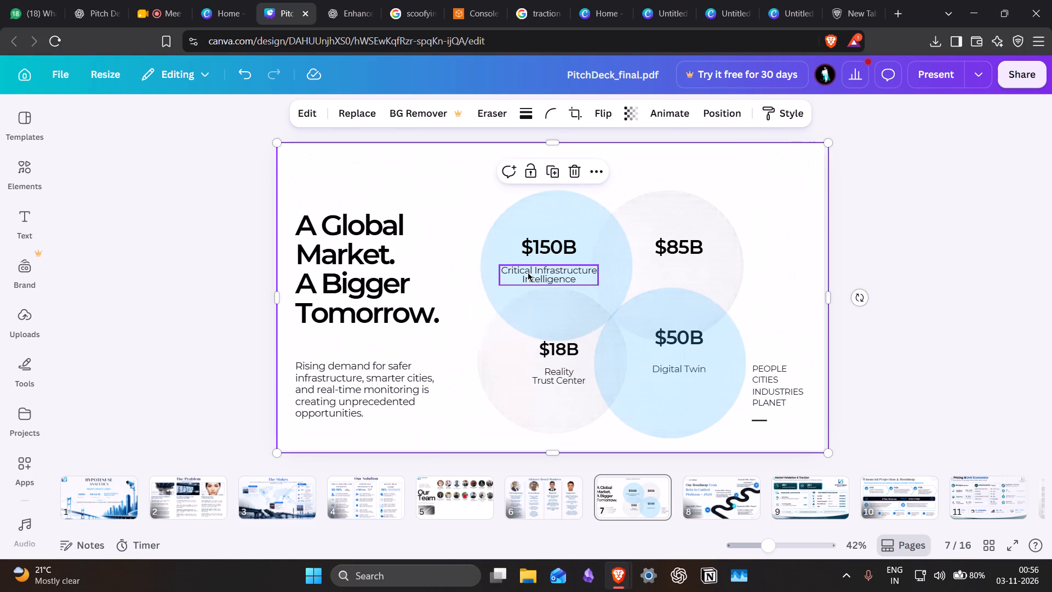
# Duplicate the Critical Infrastructure Intelligence label and place the copy centred beneath the $85B figure.
pyautogui.click(529, 273)
pyautogui.hotkey('ctrl', 'c')
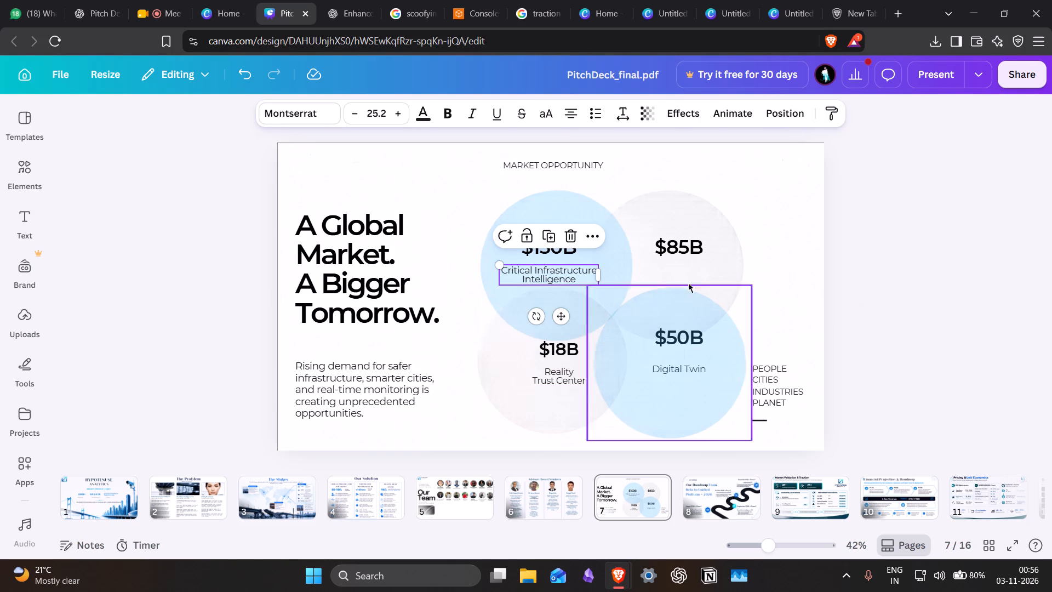
pyautogui.click(693, 273)
pyautogui.hotkey('ctrl', 'v')
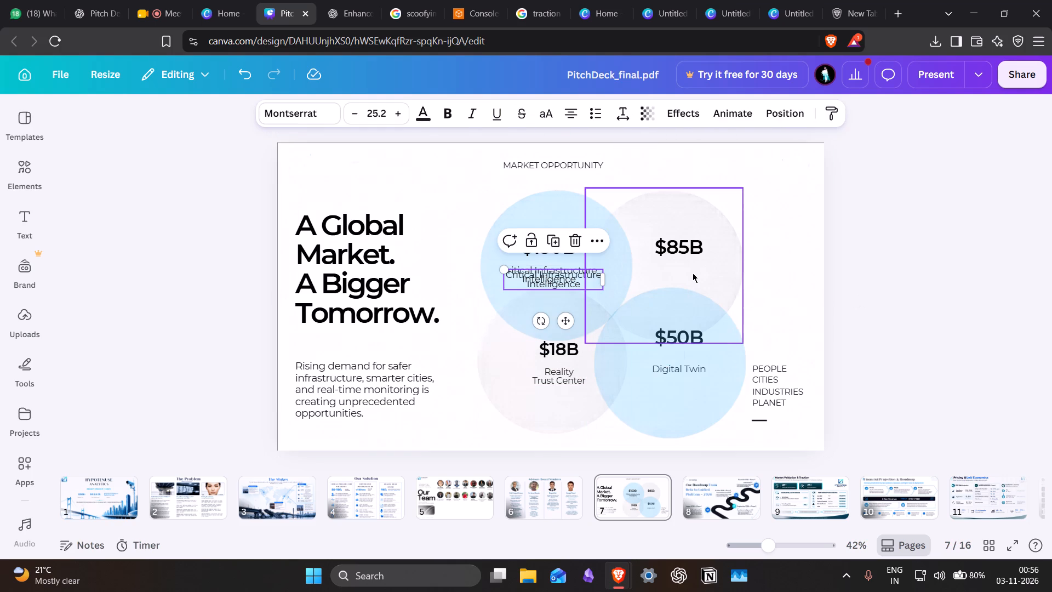
pyautogui.moveTo(531, 283); pyautogui.dragTo(661, 280)
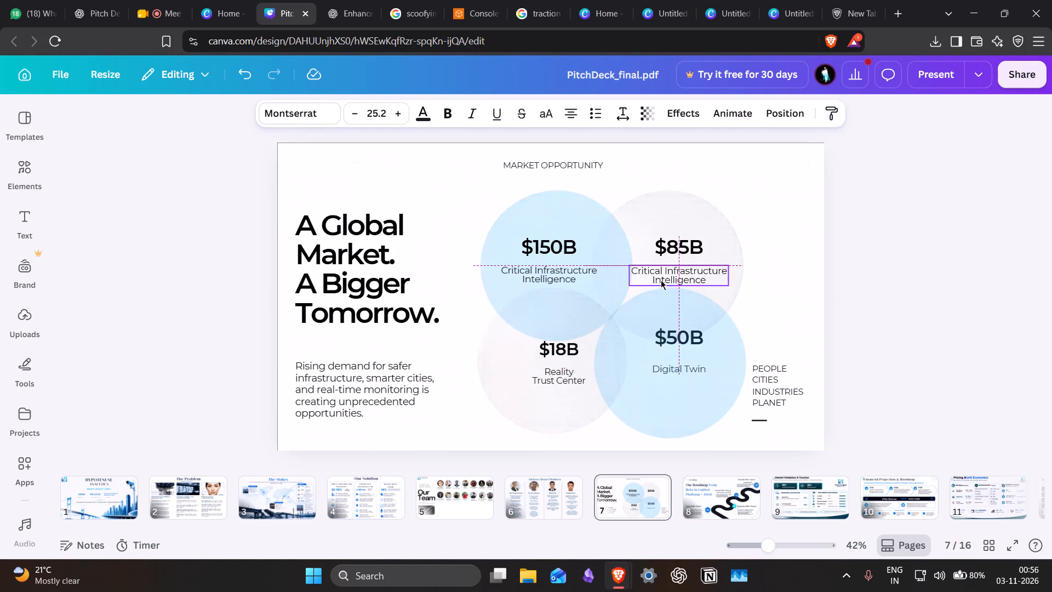
# Replace the copied label's text under $85B with "Survillance Intelligence", capitalising both words.
pyautogui.doubleClick(673, 278)
pyautogui.press('BackSpace')
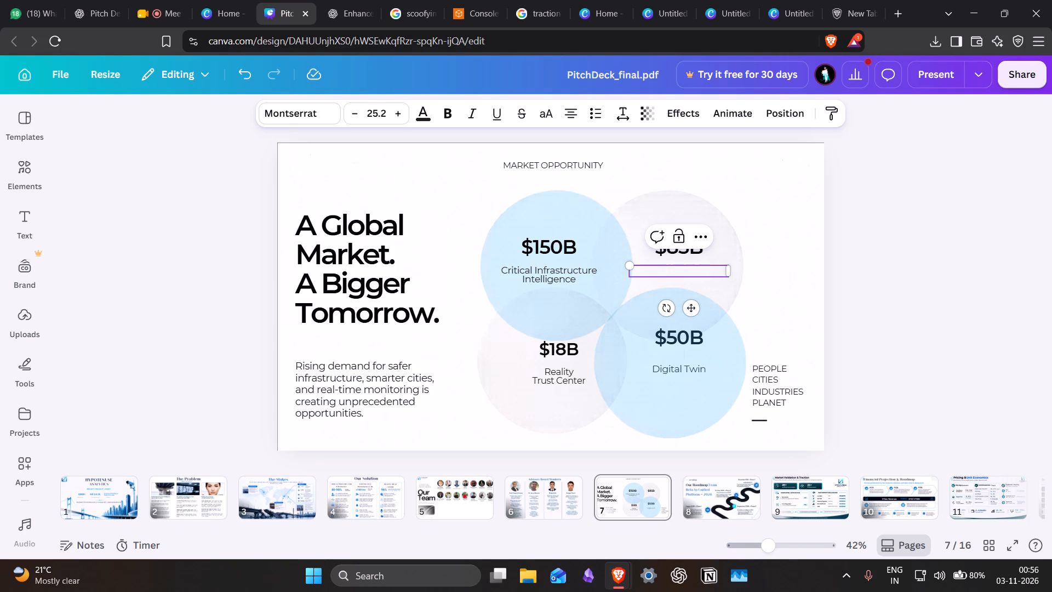
pyautogui.write('survillance')
pyautogui.press('space')
pyautogui.write('intelligence')
pyautogui.press('space')
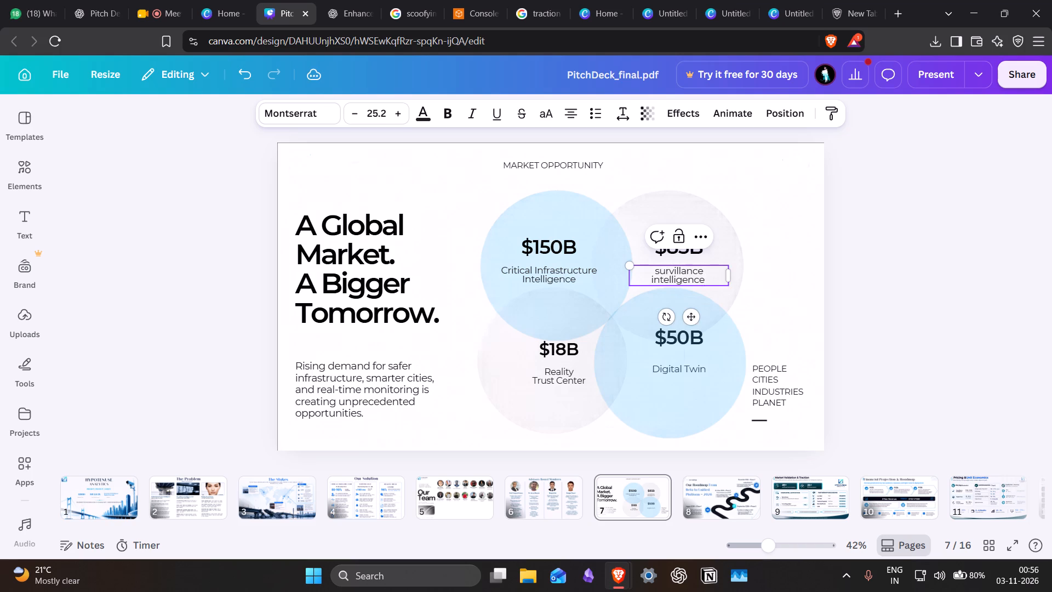
pyautogui.click(659, 271)
pyautogui.press('BackSpace')
pyautogui.hotkey('shift', 's')
pyautogui.click(655, 282)
pyautogui.press('BackSpace')
pyautogui.hotkey('shift', 'i')
# Check the solution names on the Our Solution slide on page 4, and go back to the Market Opportunity slide on page 7.
pyautogui.click(361, 489)
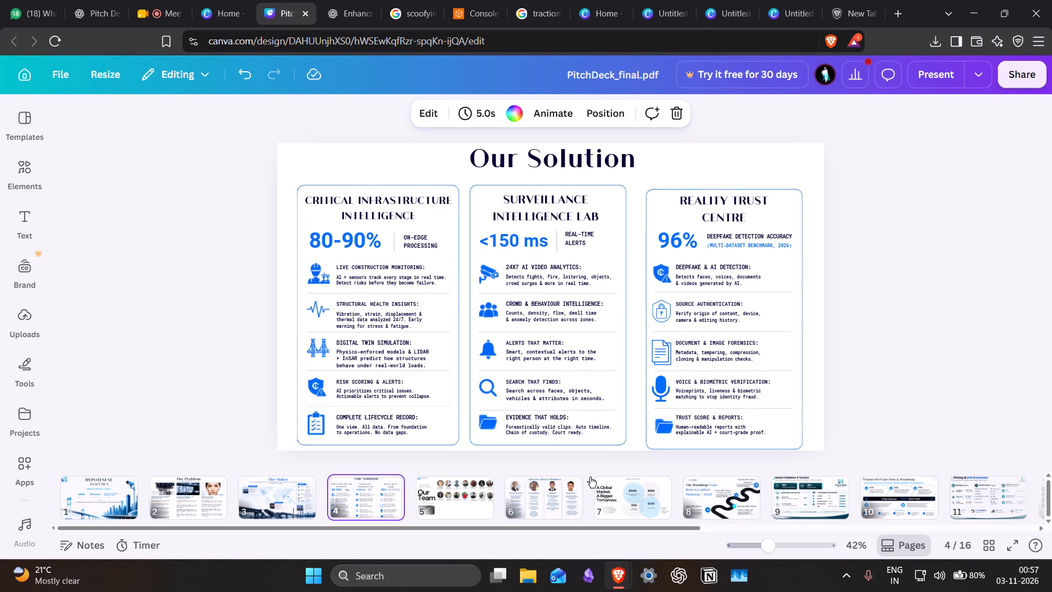
pyautogui.click(632, 497)
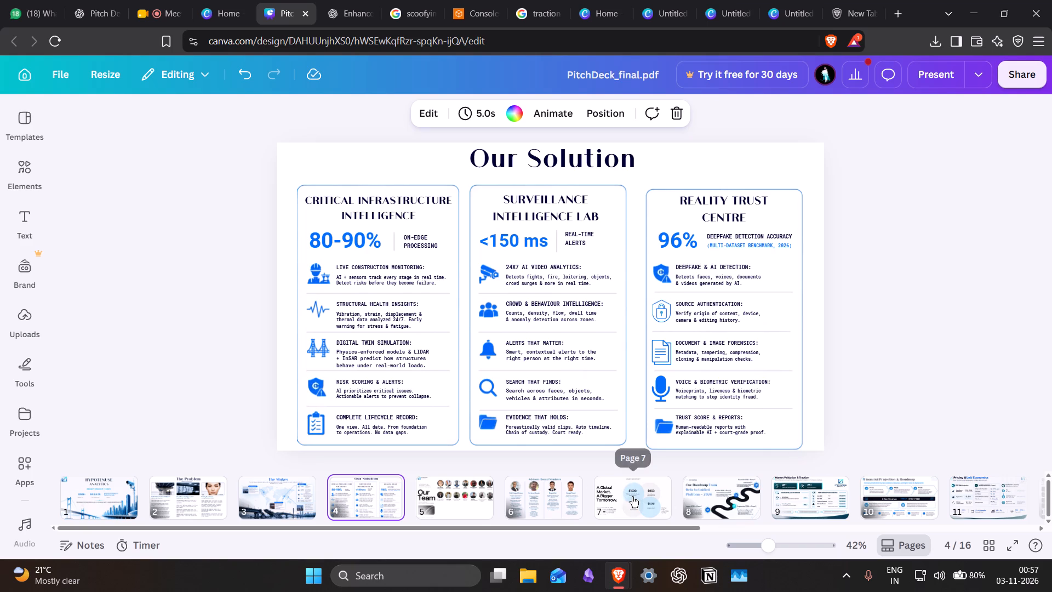
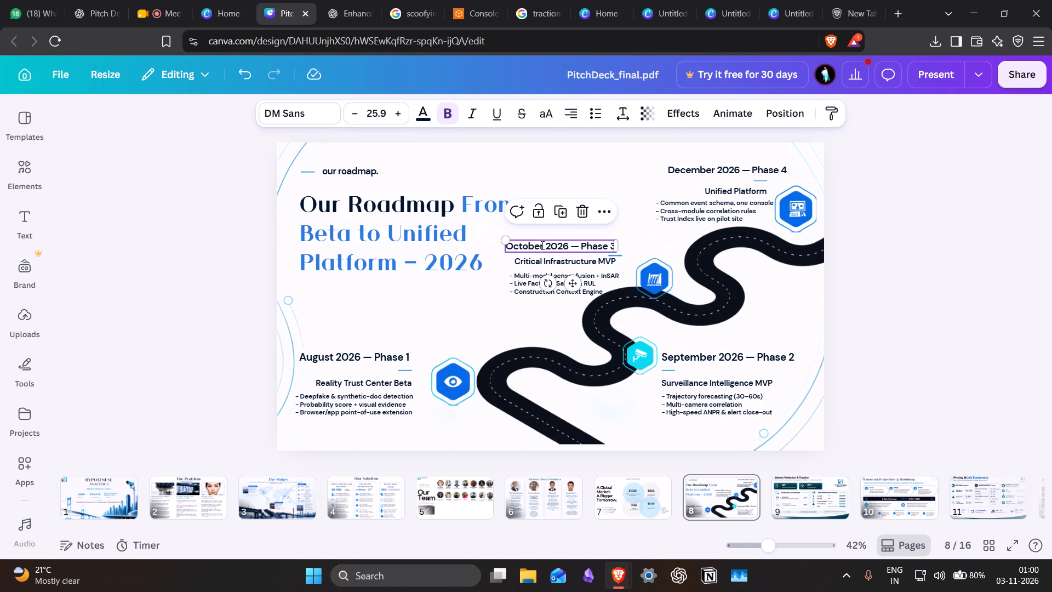
pyautogui.click(544, 249)
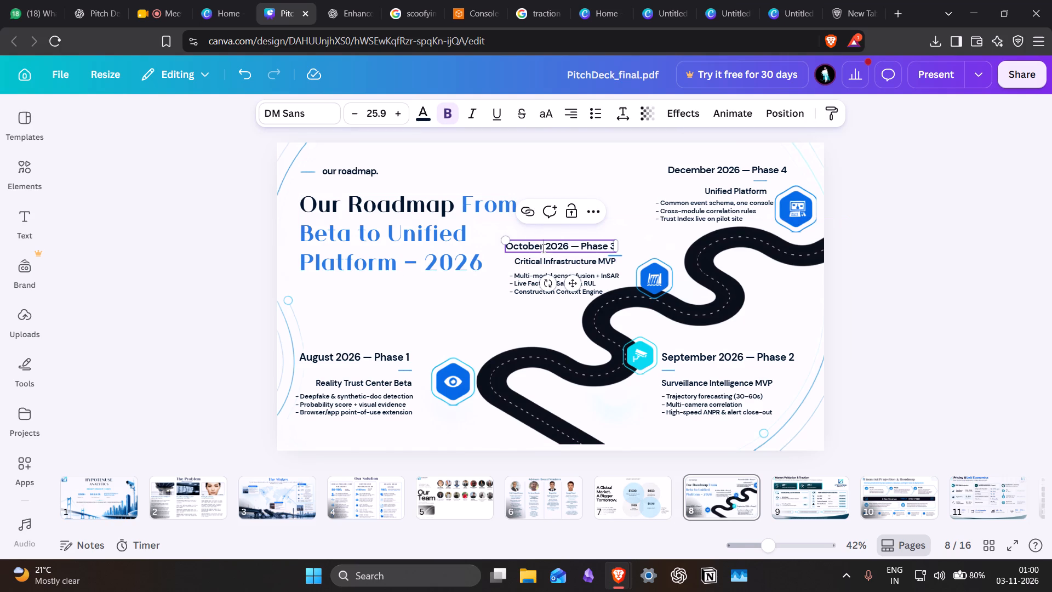
pyautogui.press('BackSpace')
pyautogui.press('BackSpace')
pyautogui.press('BackSpace')
pyautogui.press('BackSpace')
pyautogui.press('BackSpace')
pyautogui.press('BackSpace')
pyautogui.press('BackSpace')
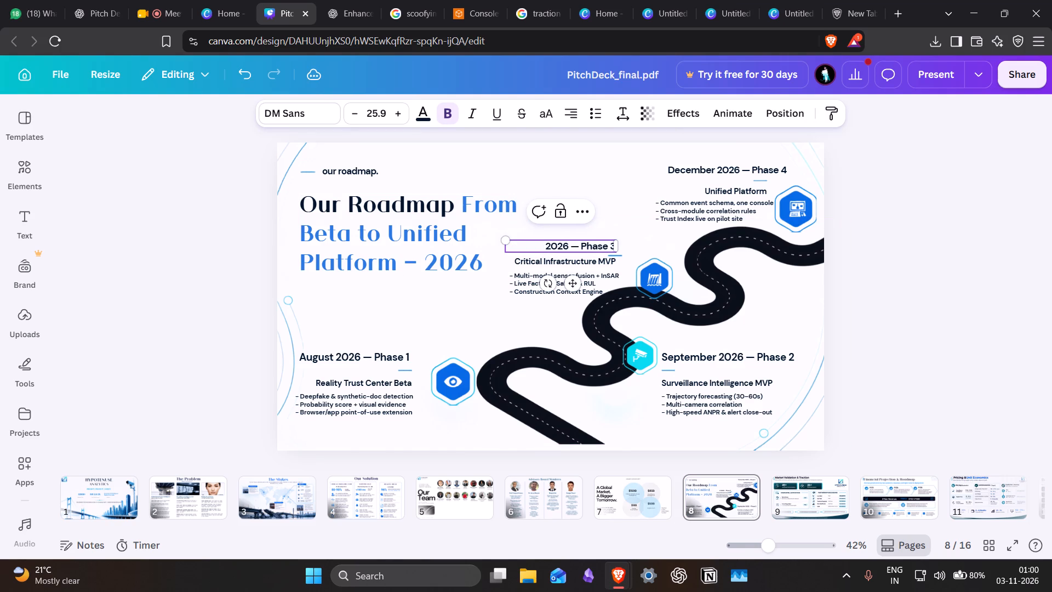
pyautogui.write('december')
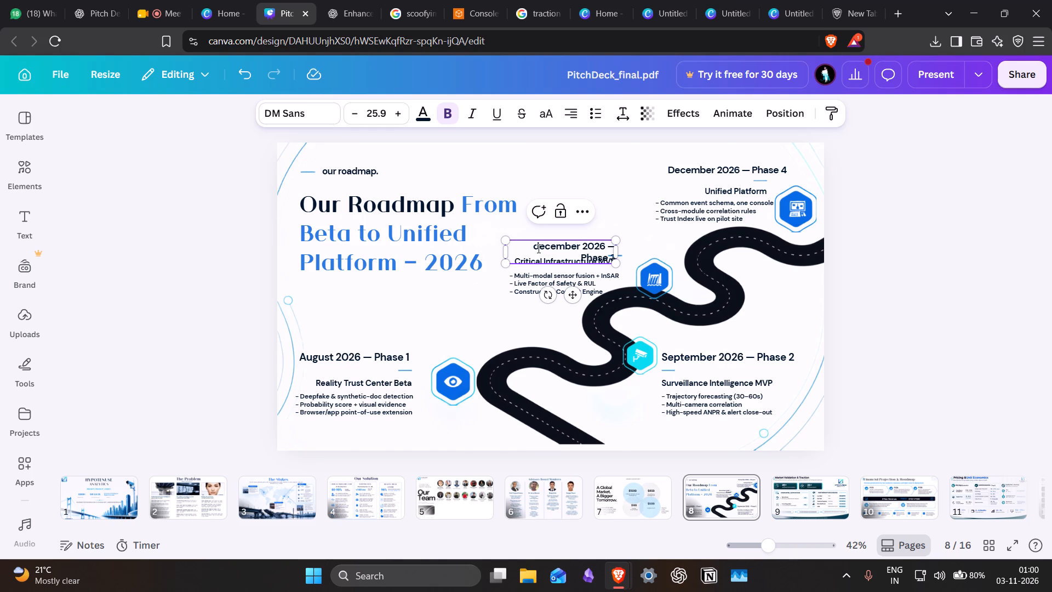
# Widen the Phase 3 heading's text box to about 448 so it fits one line, and capitalise the month as "December".
pyautogui.moveTo(504, 254); pyautogui.dragTo(486, 254)
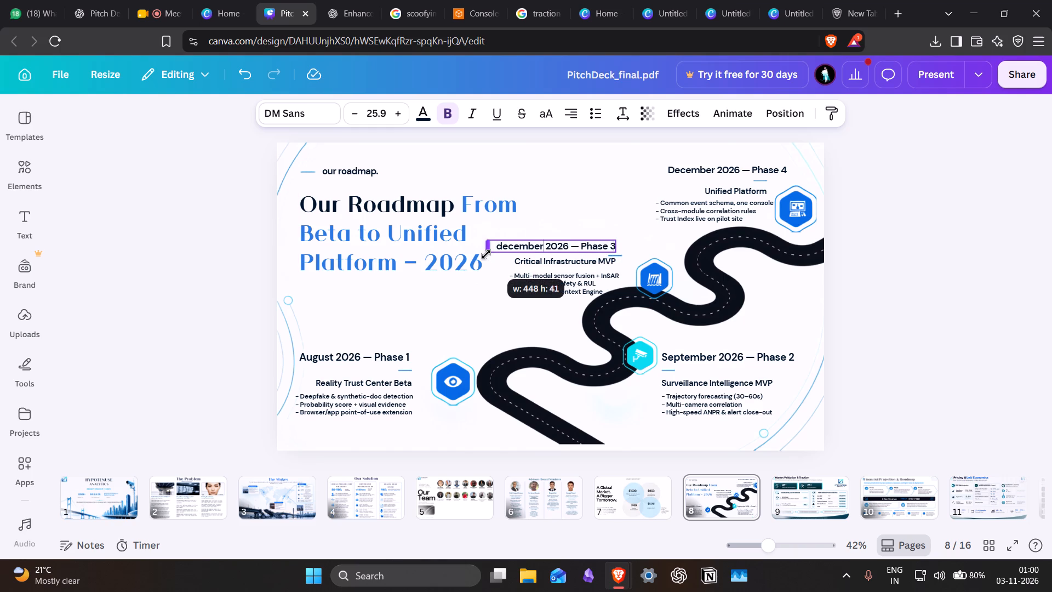
pyautogui.press('Left')
pyautogui.press('Left')
pyautogui.press('Left')
pyautogui.press('Left')
pyautogui.press('Left')
pyautogui.press('Left')
pyautogui.press('Left')
pyautogui.press('Left')
pyautogui.press('Left')
pyautogui.press('Right')
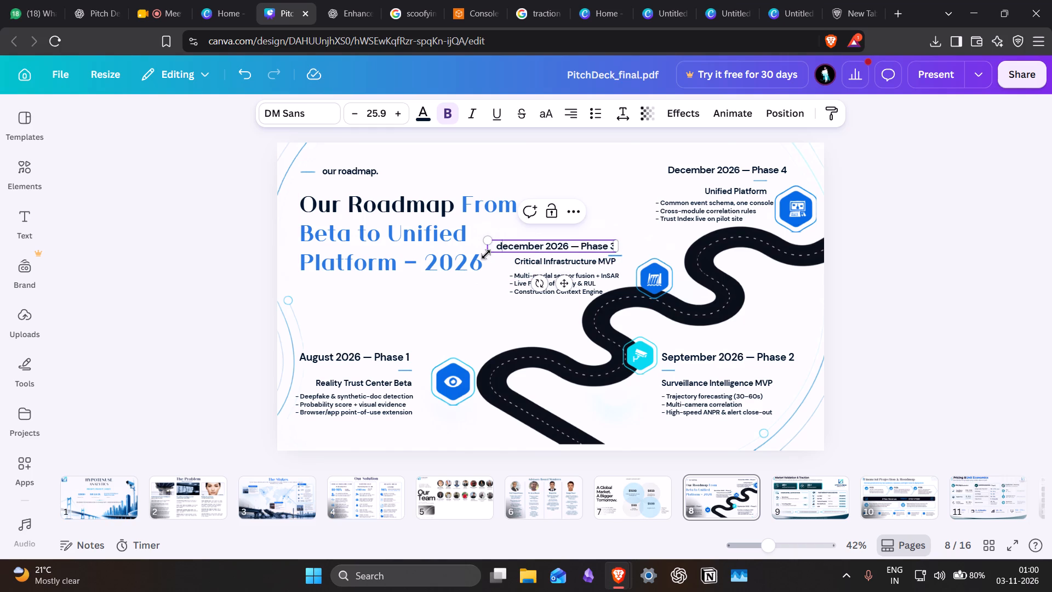
pyautogui.press('BackSpace')
pyautogui.hotkey('shift', 'd')
# Replace the month in the Phase 4 heading of the roadmap with "March".
pyautogui.doubleClick(707, 166)
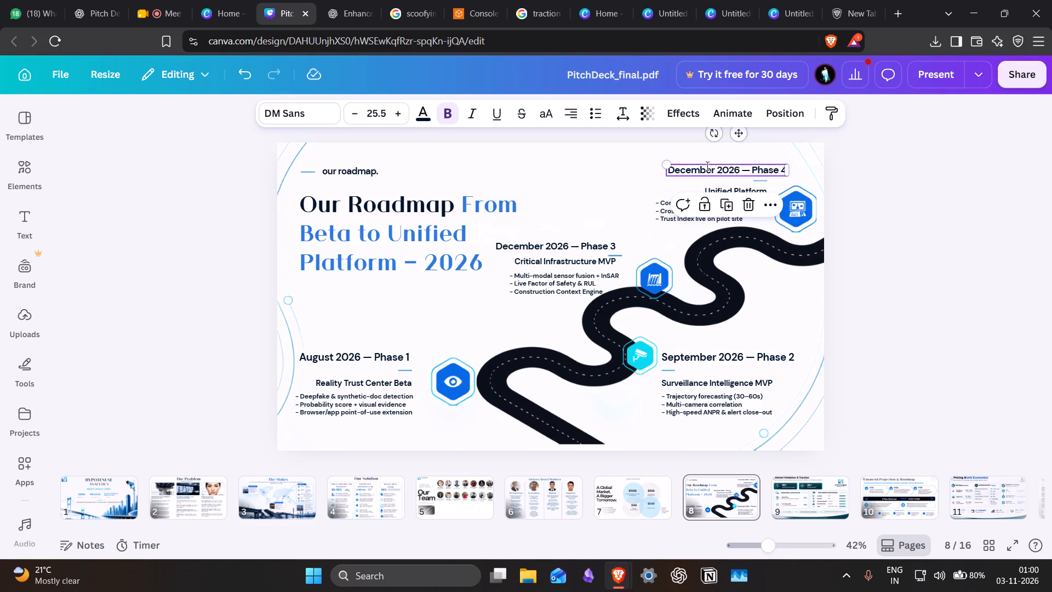
pyautogui.click(716, 169)
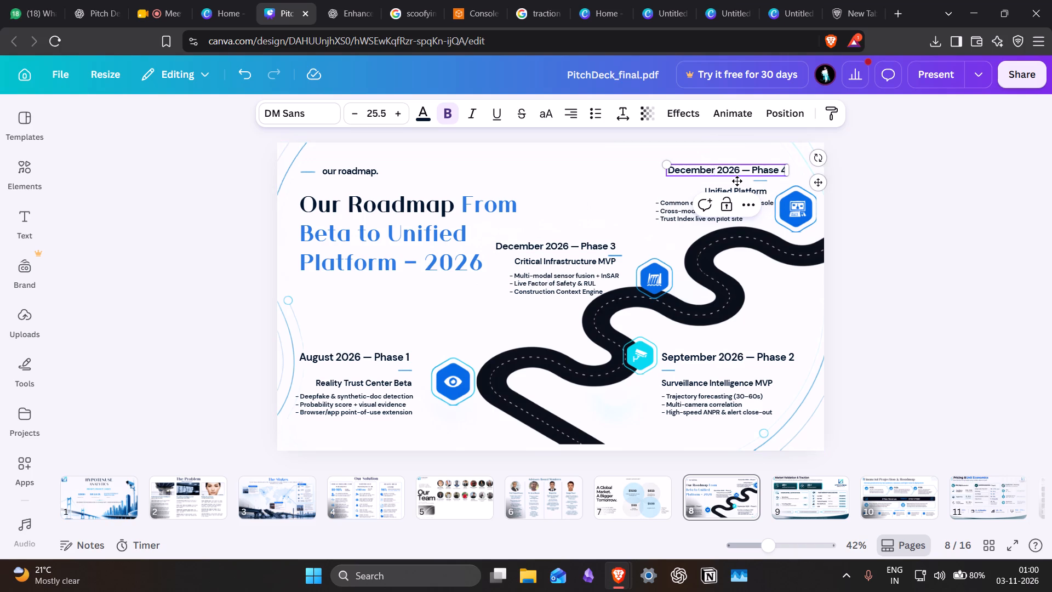
pyautogui.press('Left')
pyautogui.press('Left')
pyautogui.press('Left')
pyautogui.press('Left')
pyautogui.press('Left')
pyautogui.press('Left')
pyautogui.press('Left')
pyautogui.press('Right')
pyautogui.press('Right')
pyautogui.press('Right')
pyautogui.press('Right')
pyautogui.press('Right')
pyautogui.press('Right')
pyautogui.press('BackSpace')
pyautogui.press('BackSpace')
pyautogui.press('BackSpace')
pyautogui.press('BackSpace')
pyautogui.press('BackSpace')
pyautogui.press('BackSpace')
pyautogui.press('BackSpace')
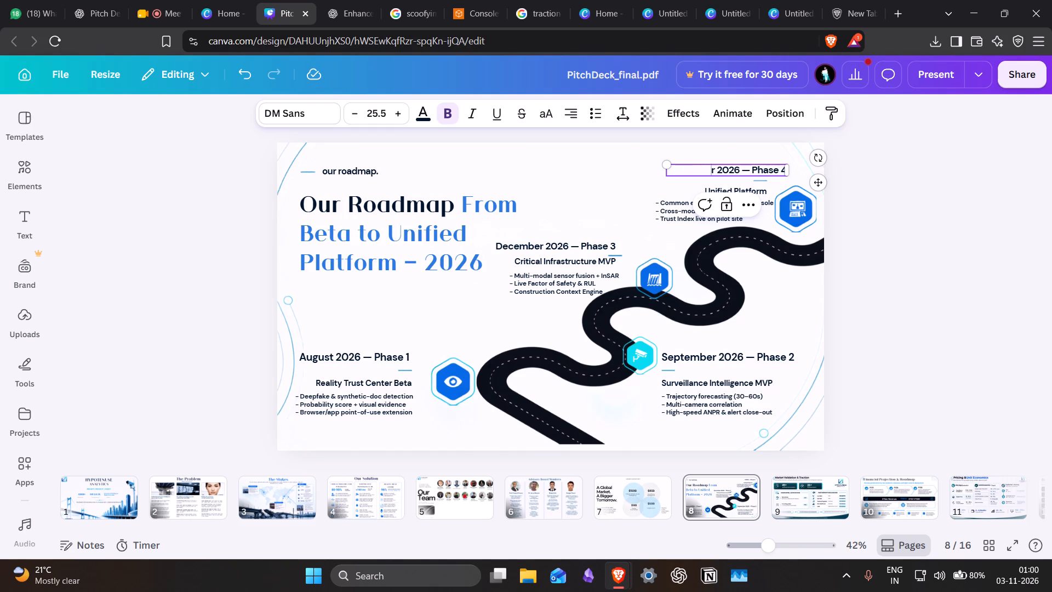
pyautogui.press('Right')
pyautogui.press('BackSpace')
pyautogui.write('March')
# Change the year in the Phase 4 heading to 2027 and deselect the heading.
pyautogui.press('Right')
pyautogui.press('Right')
pyautogui.press('Right')
pyautogui.press('Right')
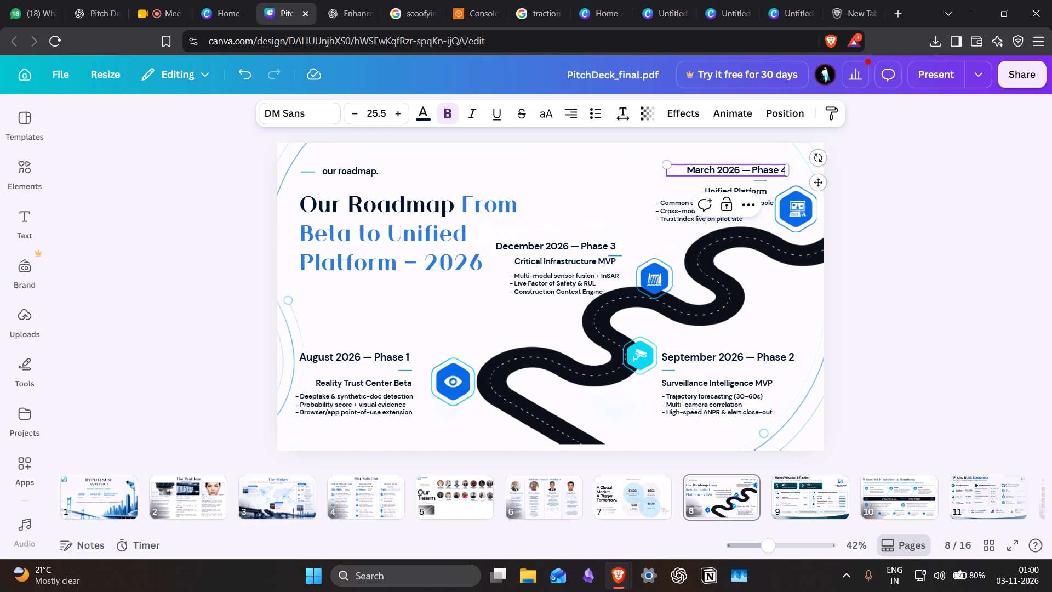
pyautogui.press('Right')
pyautogui.press('BackSpace')
pyautogui.press('7')
pyautogui.click(957, 259)
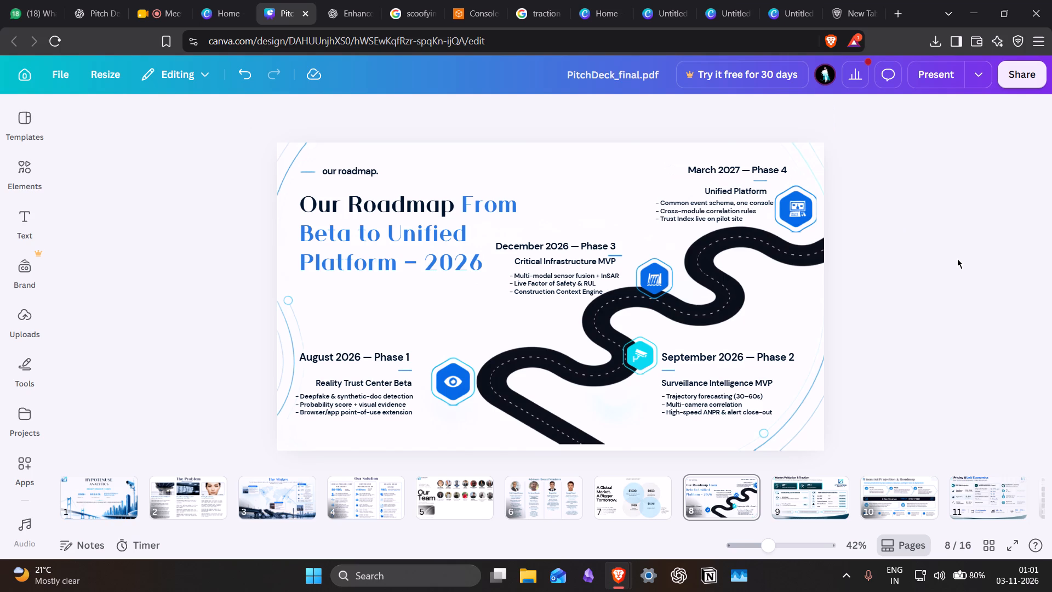
# Review the slides after the roadmap and move Pricing & Unit Economics ahead of Financial Projection & Roadmap, to page 10.
pyautogui.press('Right')
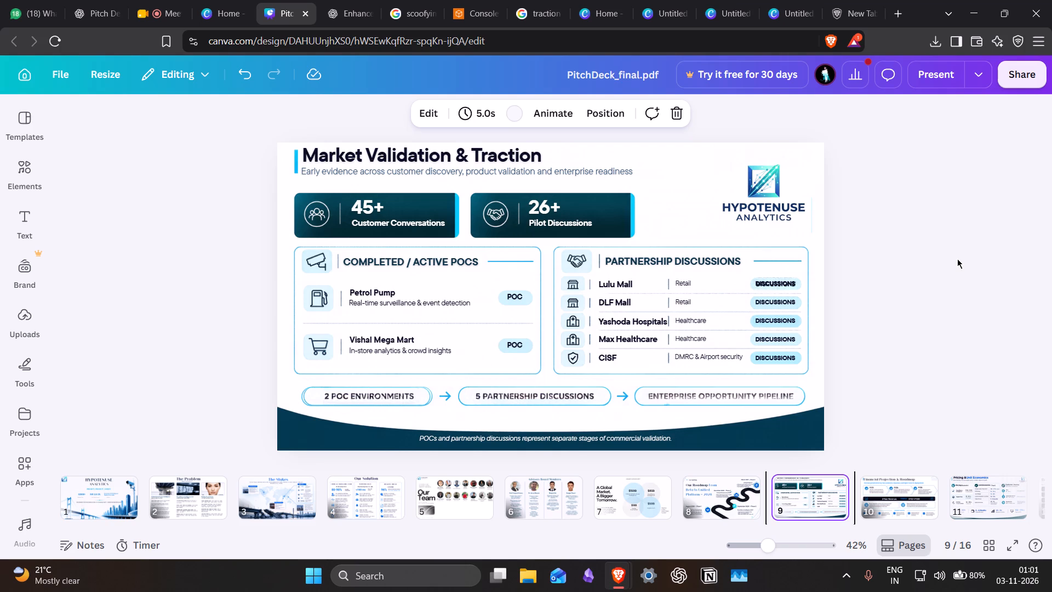
pyautogui.press('Right')
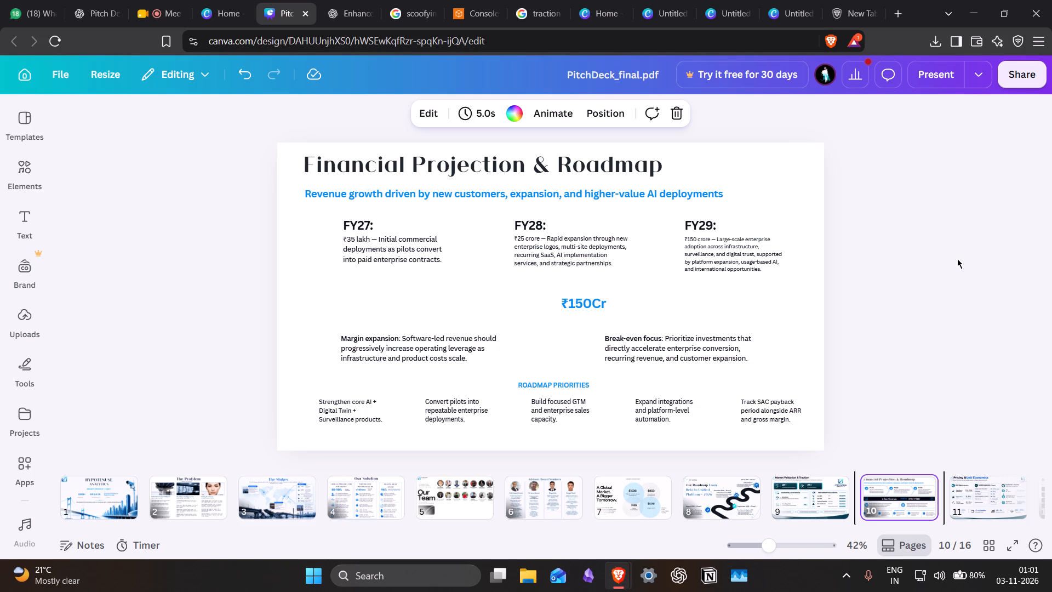
pyautogui.press('Right')
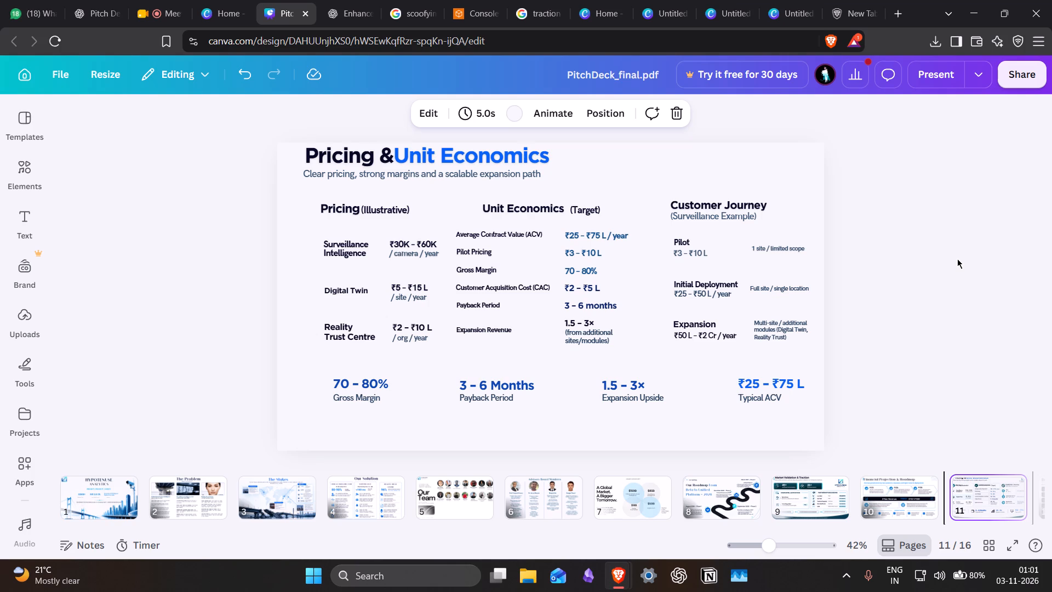
pyautogui.click(797, 486)
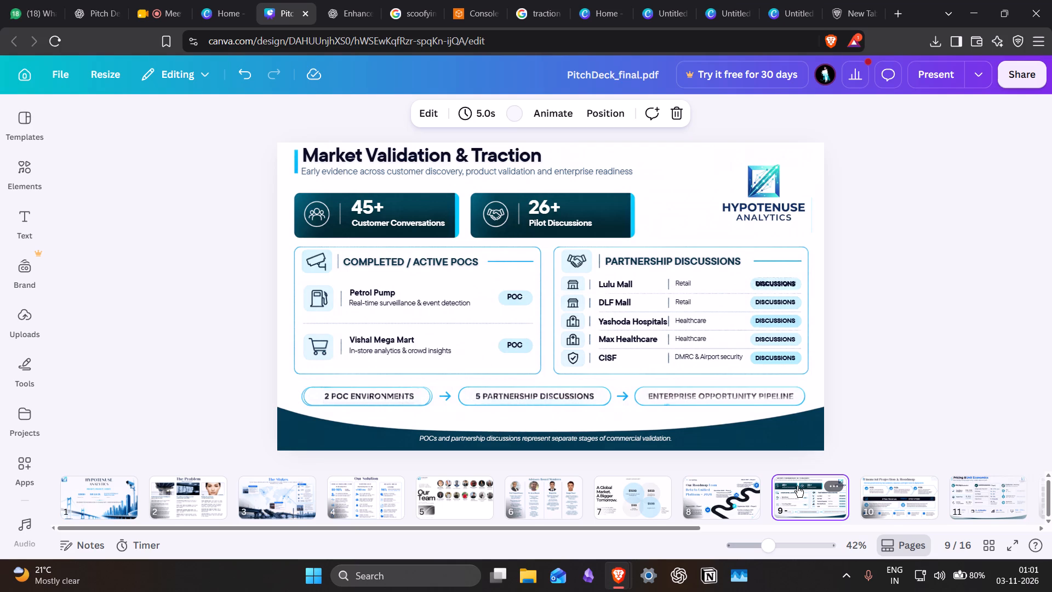
pyautogui.moveTo(797, 486); pyautogui.dragTo(813, 495)
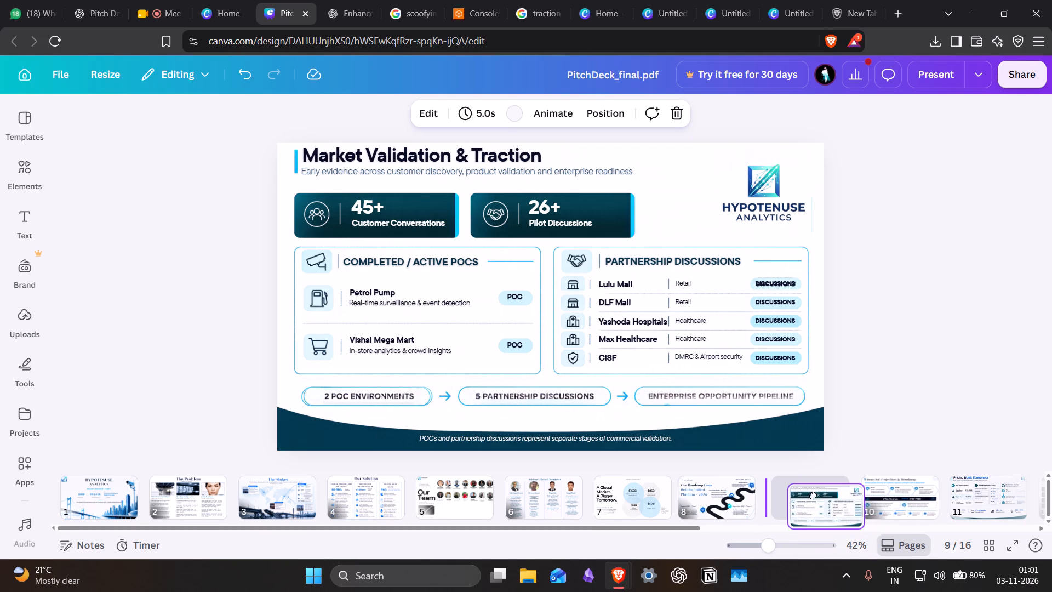
pyautogui.moveTo(813, 495); pyautogui.dragTo(812, 494)
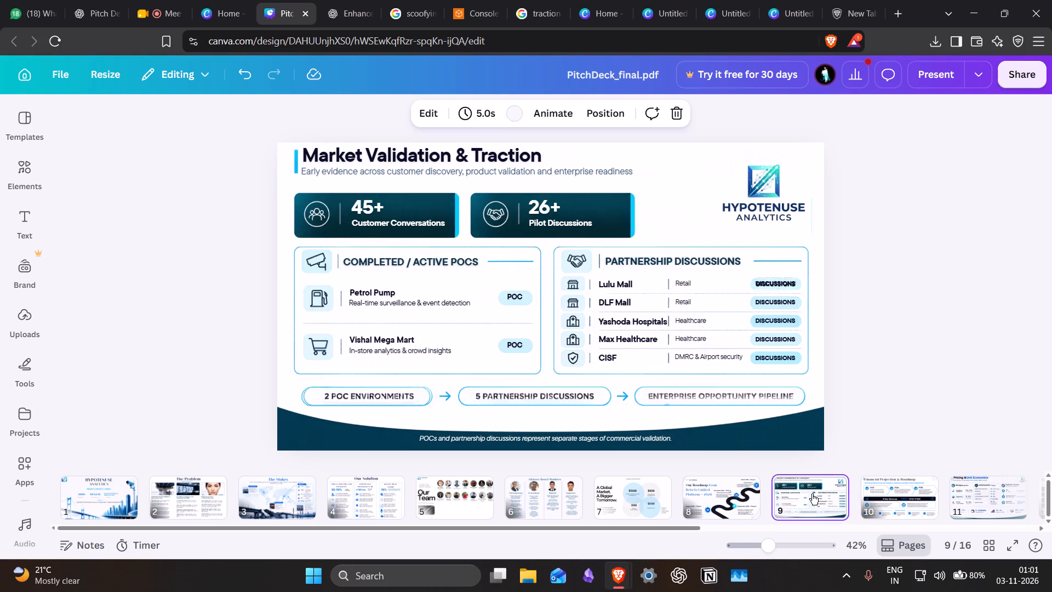
pyautogui.click(697, 499)
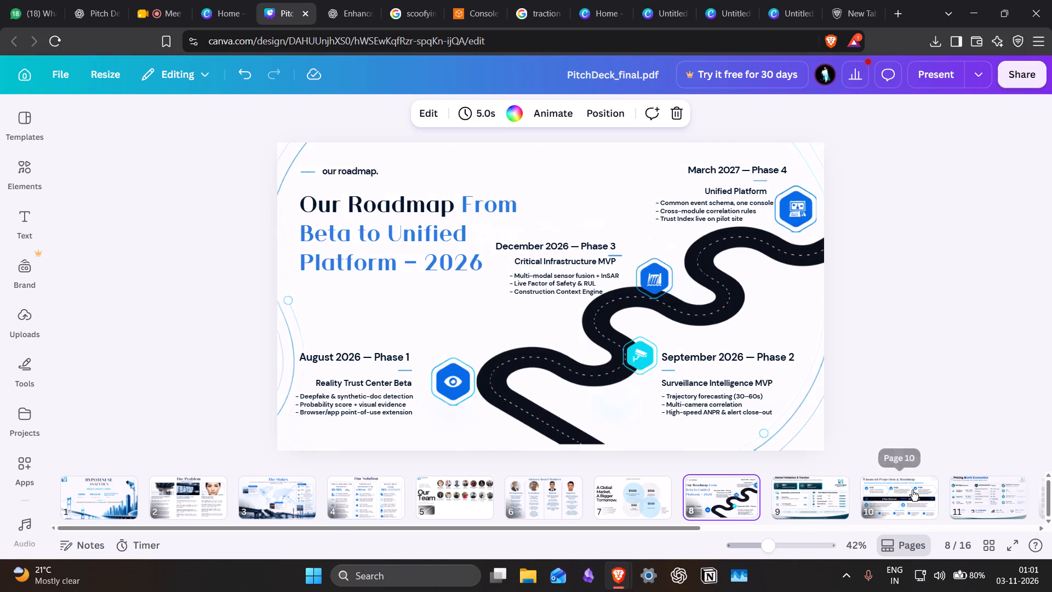
pyautogui.moveTo(968, 492); pyautogui.dragTo(833, 498)
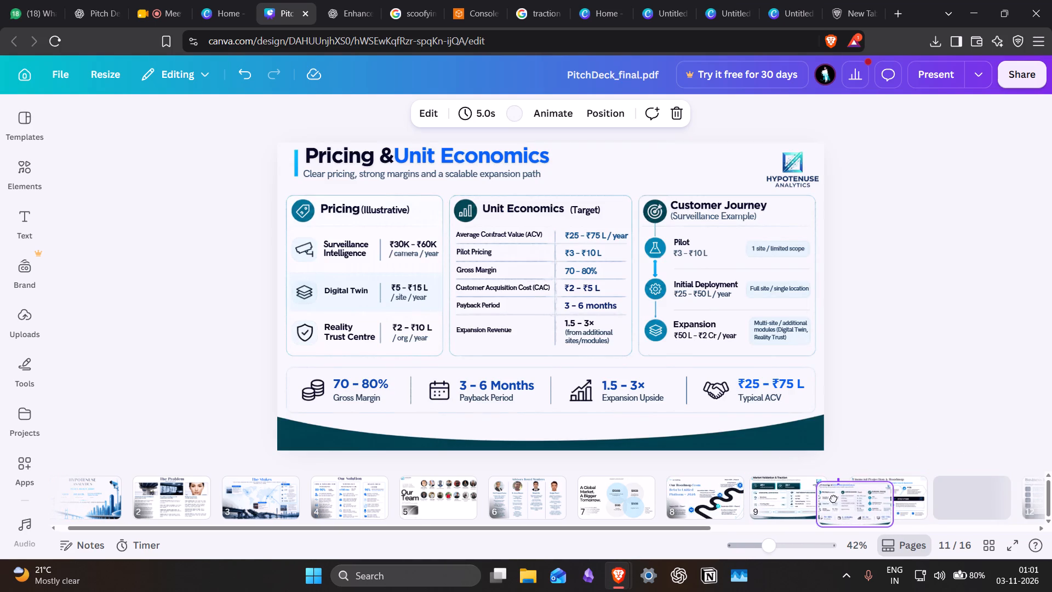
pyautogui.moveTo(833, 498); pyautogui.dragTo(839, 498)
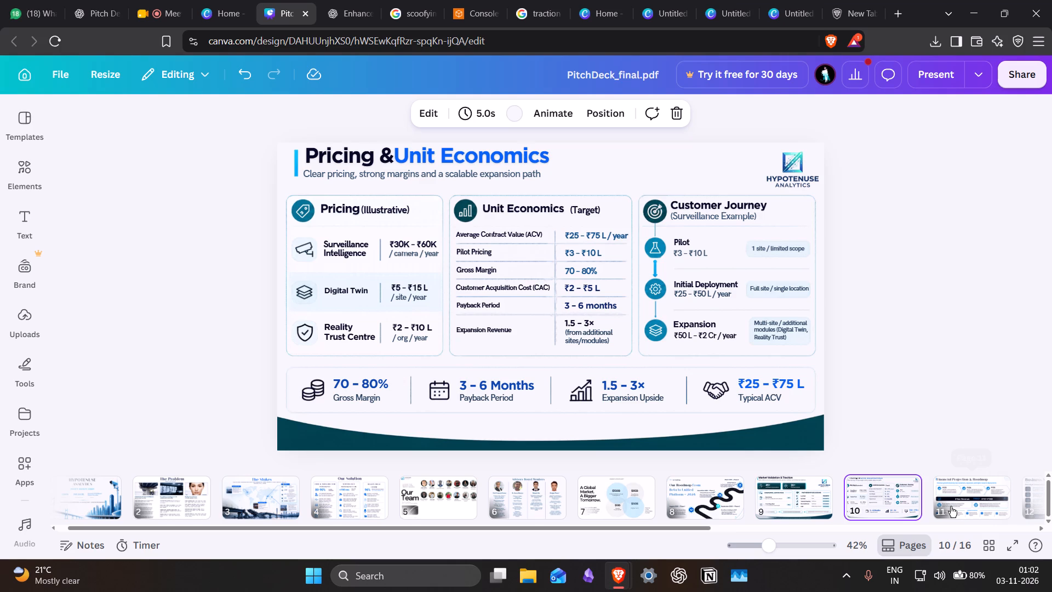
# Move the Business Model slide ahead of Financial Projection & Roadmap, to page 11.
pyautogui.press('Right')
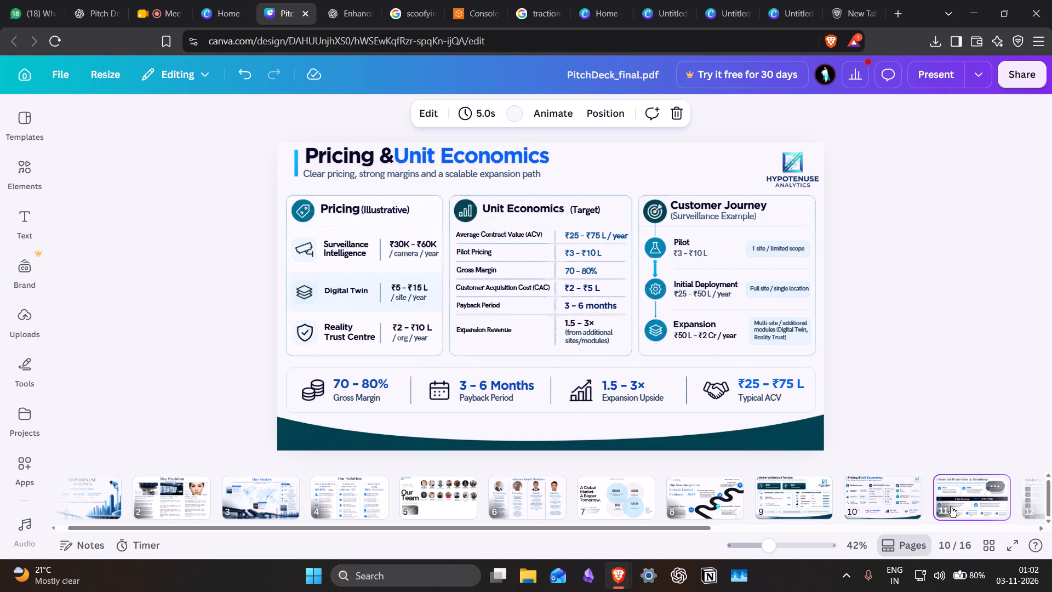
pyautogui.press('Right')
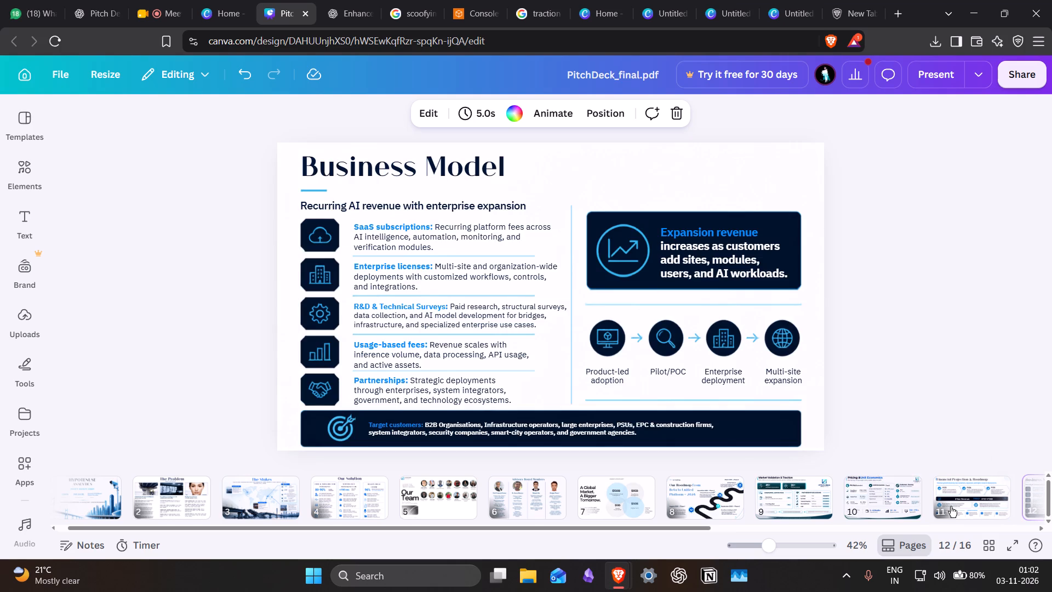
pyautogui.hscroll(-2, 951, 506)
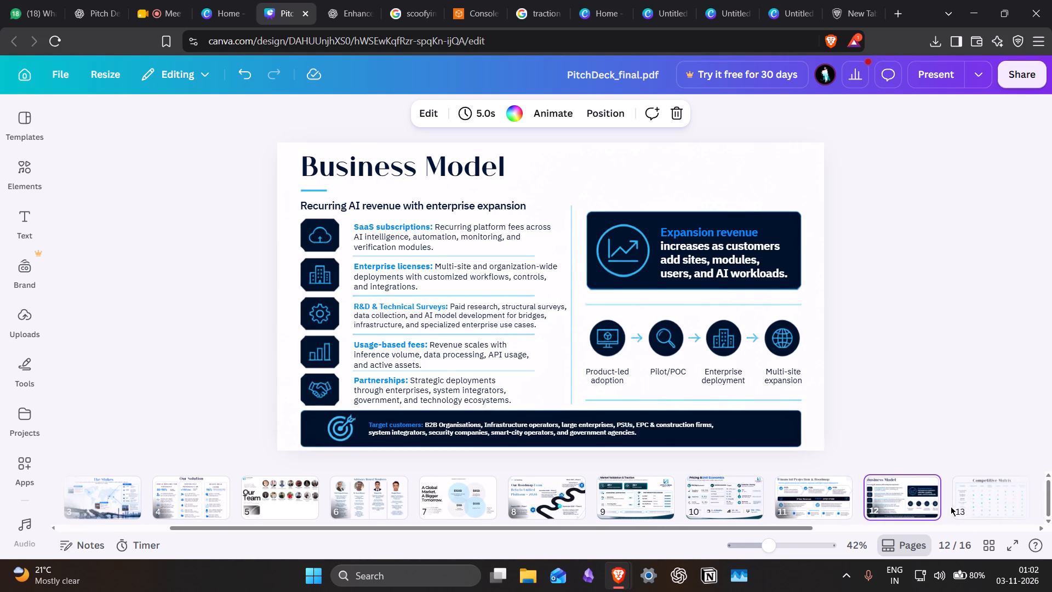
pyautogui.hscroll(-1, 951, 506)
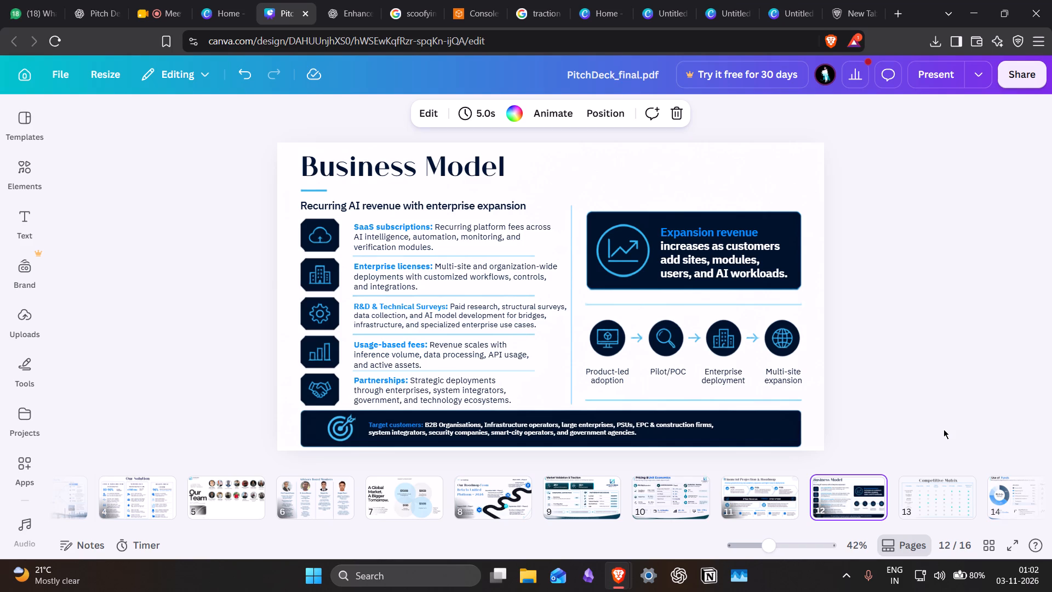
pyautogui.press('Left')
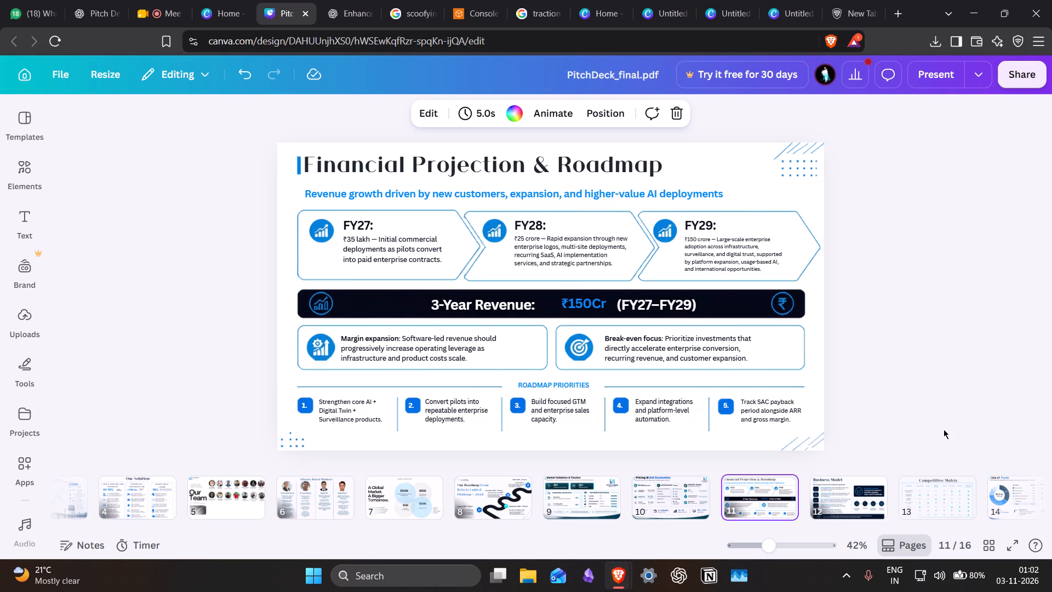
pyautogui.moveTo(837, 505); pyautogui.dragTo(748, 506)
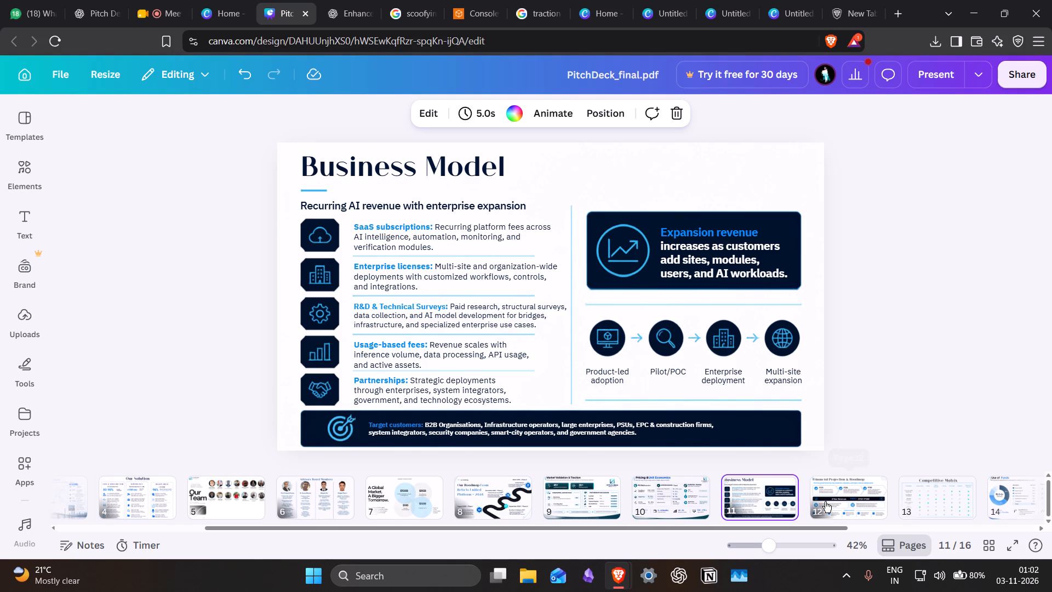
# Review the Competitive Matrix, Use of Funds and The Architecture slides on pages 13 to 15.
pyautogui.press('Right')
pyautogui.press('Right')
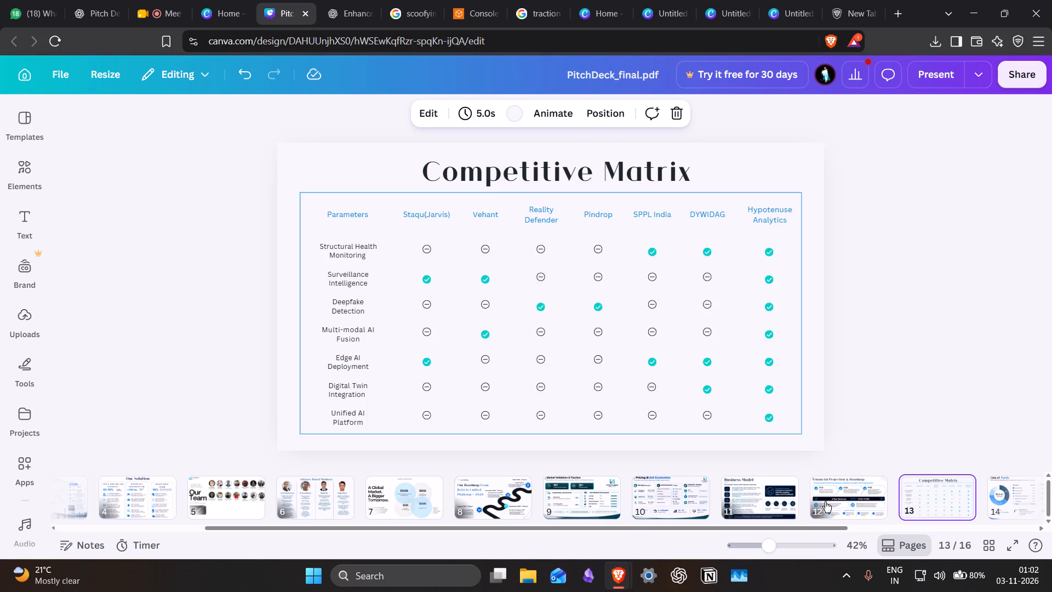
pyautogui.press('Right')
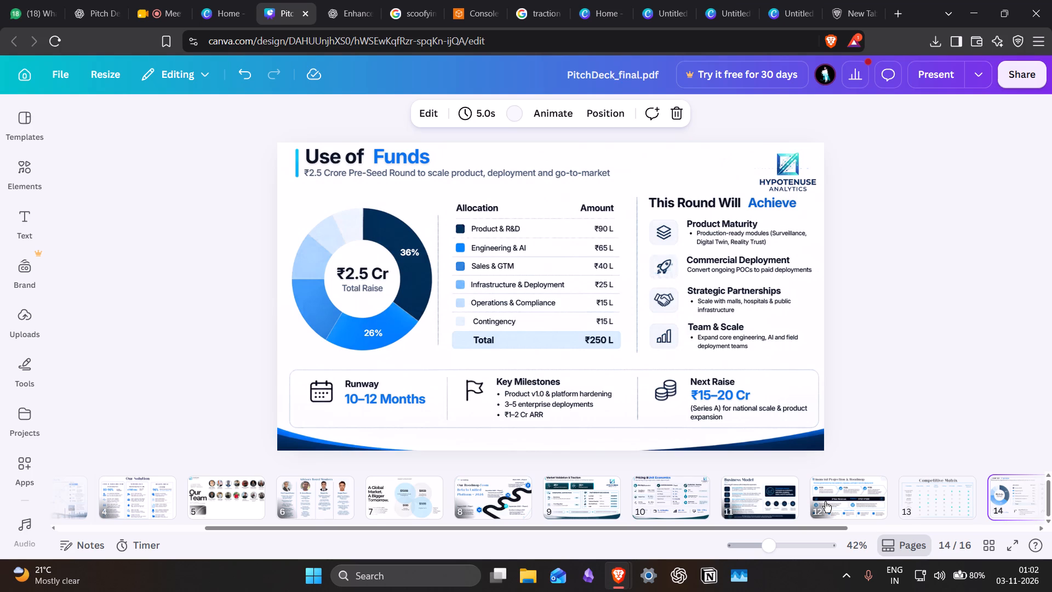
pyautogui.press('Right')
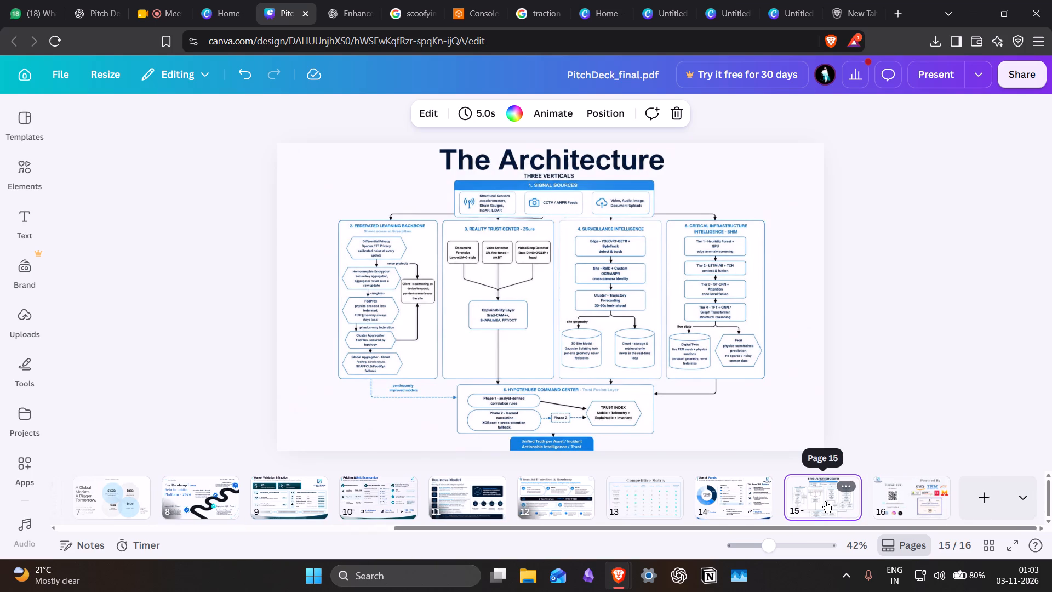
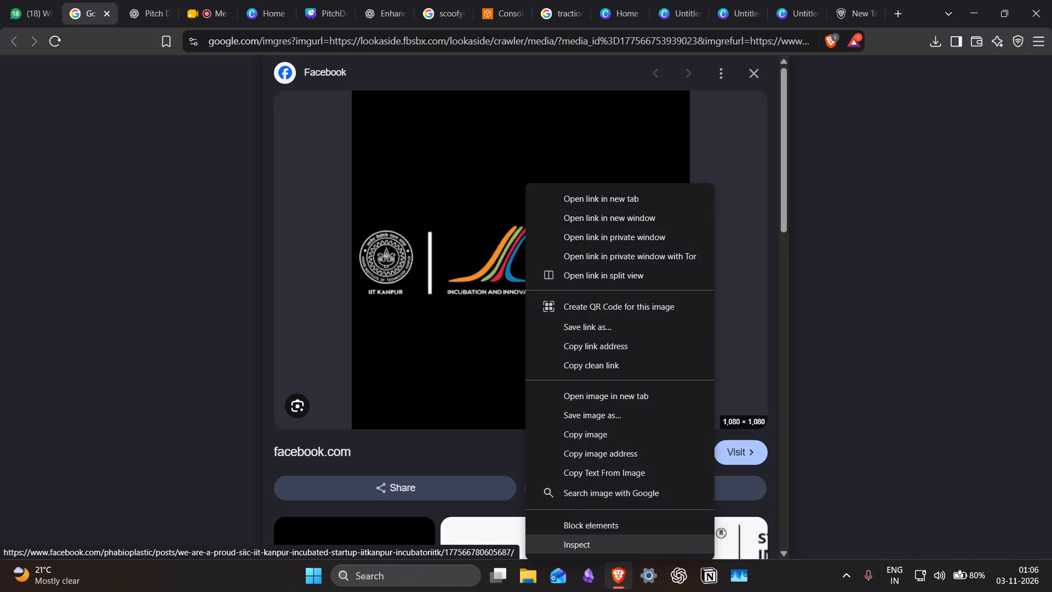
# Save the black-background SIIC IIT Kanpur logo image from the Facebook result to the Downloads folder as PNG.
pyautogui.click(597, 419)
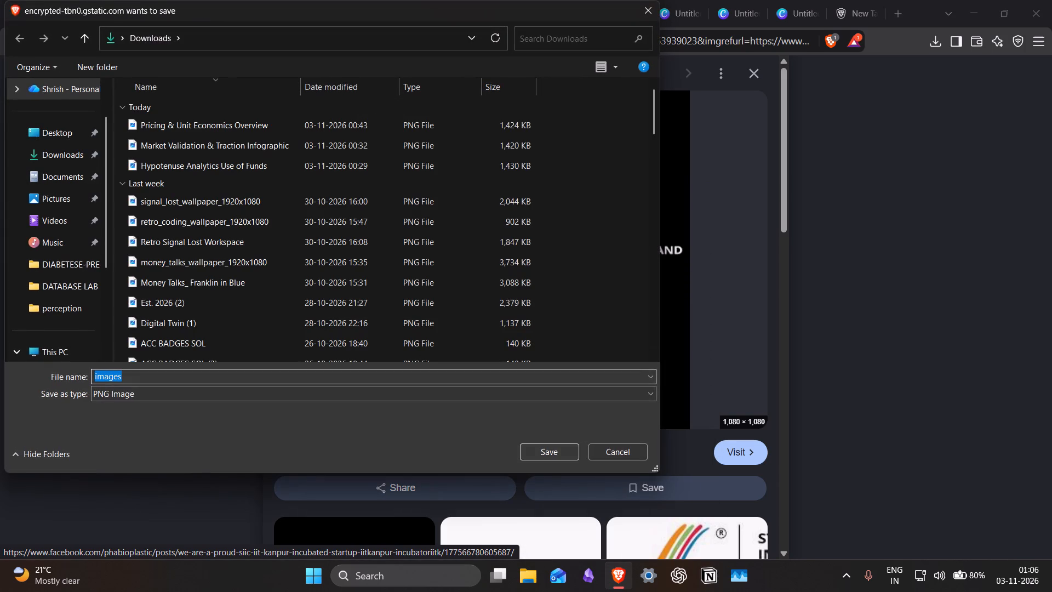
pyautogui.click(567, 454)
# Open the white-background SIIC IIT Kanpur logo from the X result and save the image to Downloads as JPEG.
pyautogui.scroll(-1, 541, 255)
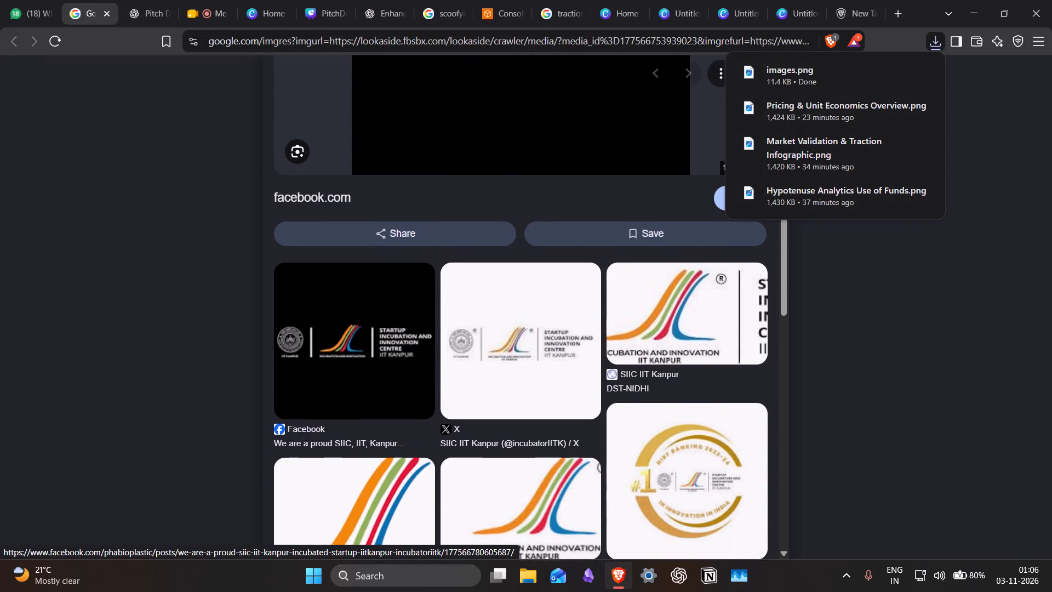
pyautogui.scroll(-1, 541, 255)
pyautogui.click(532, 389)
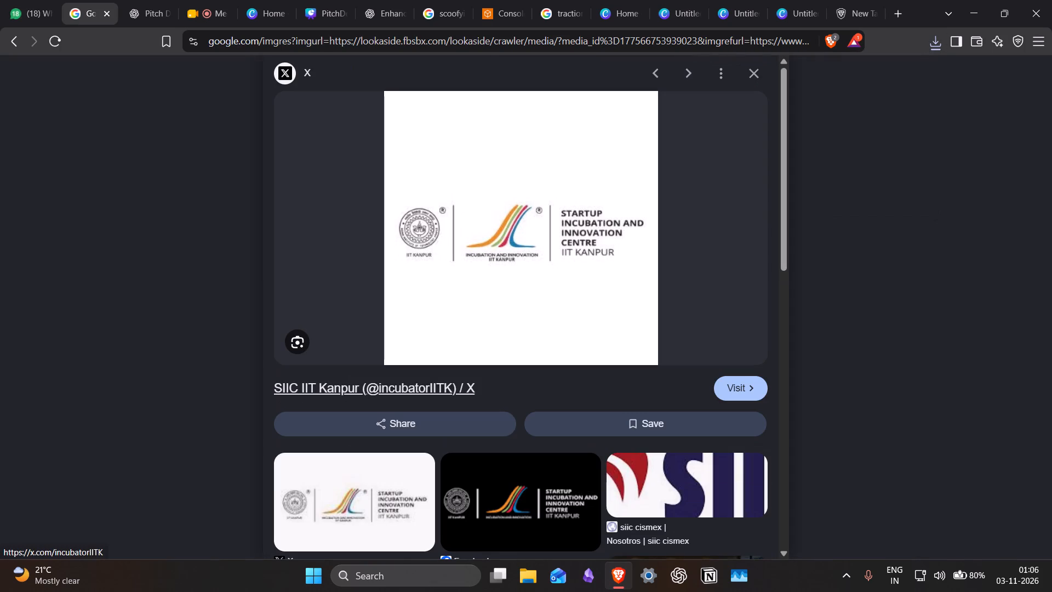
pyautogui.rightClick(544, 222)
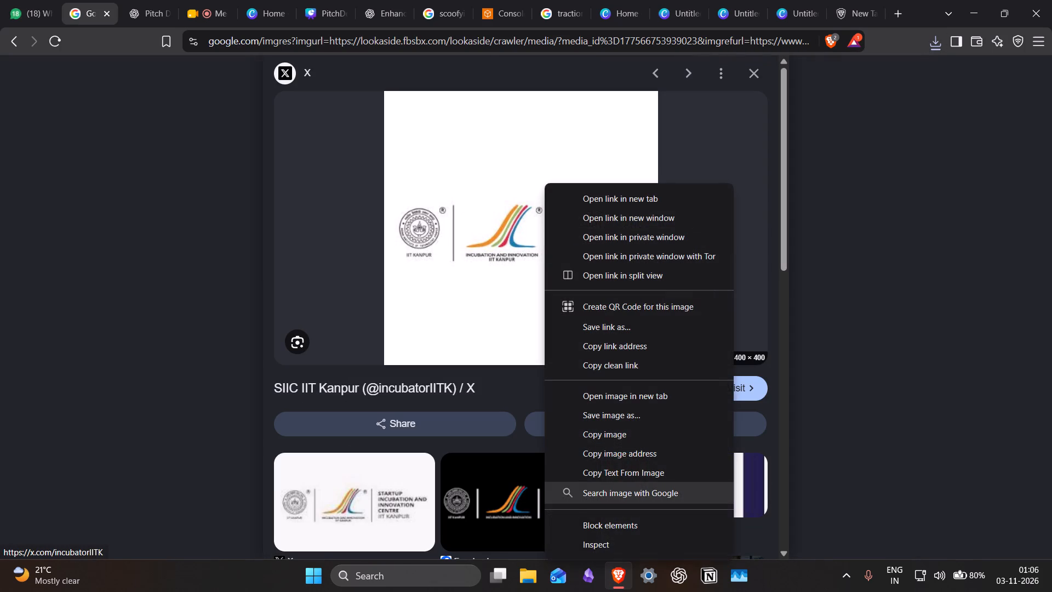
pyautogui.click(613, 417)
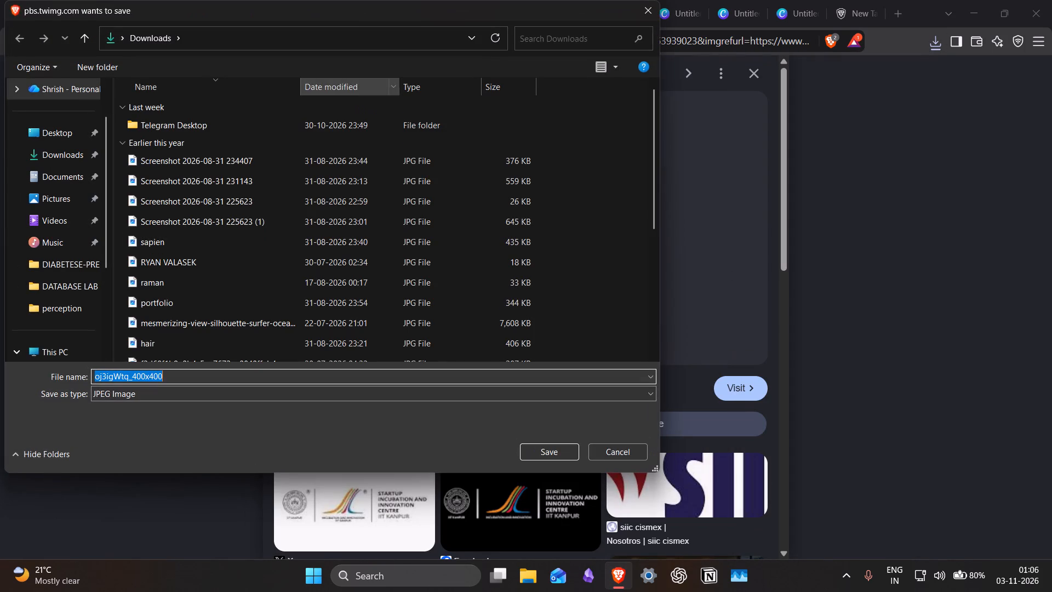
# Save the SIIC IIT Kanpur logo to the Downloads folder as JPEG image oj3igWtq_400x400.
pyautogui.click(563, 454)
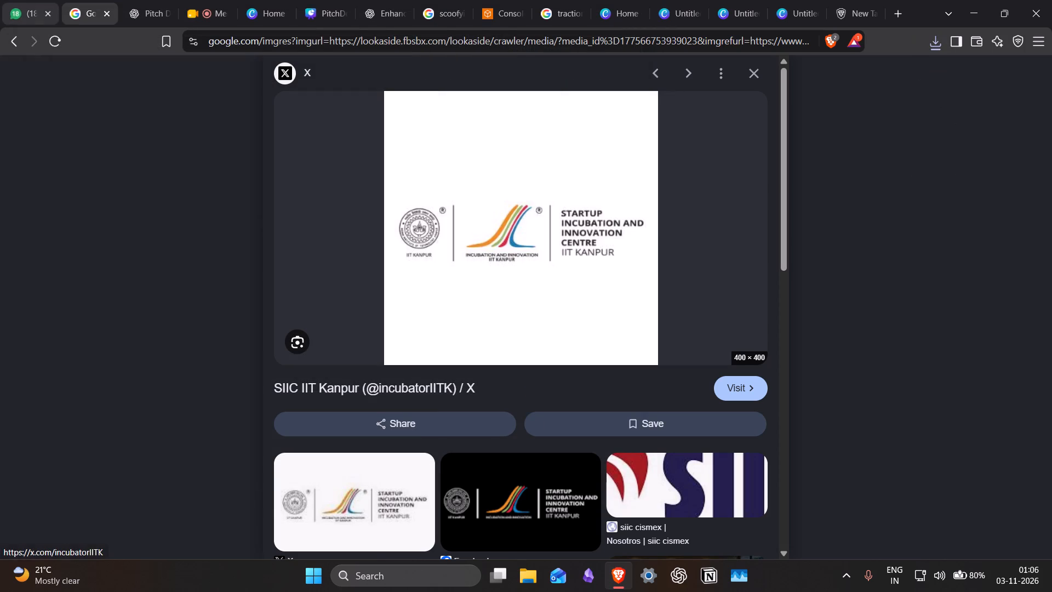
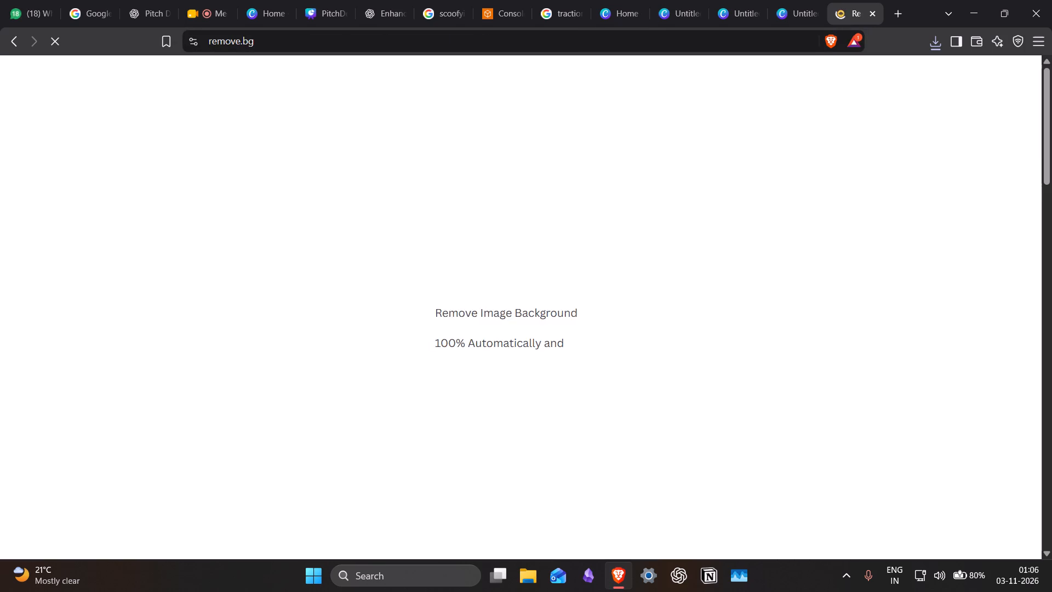
# Upload the oj3igWtq_400x400 JPG from Downloads to remove.bg to strip the logo's background.
pyautogui.click(655, 401)
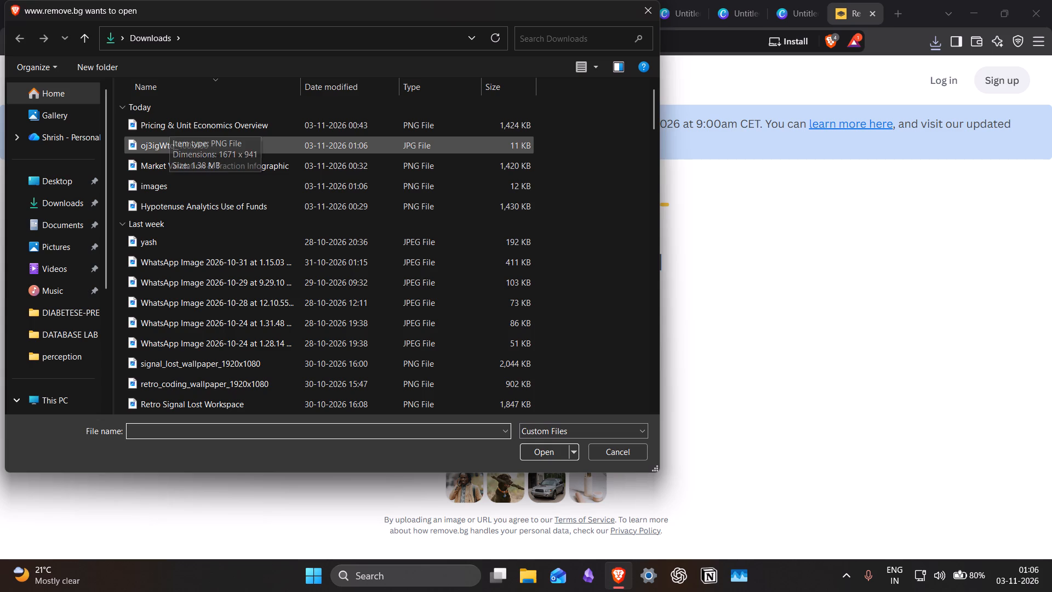
pyautogui.click(176, 141)
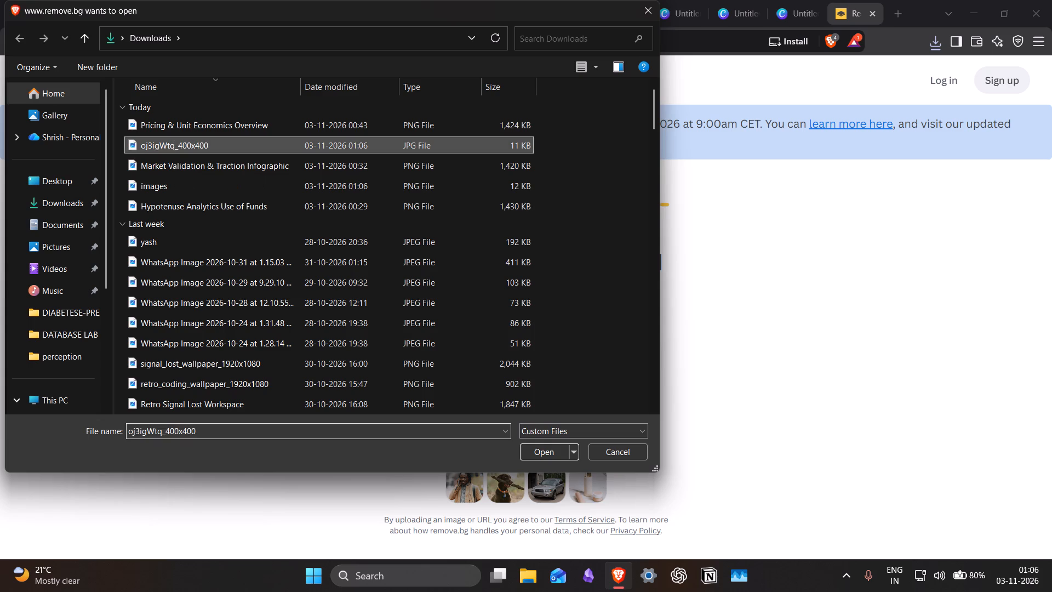
pyautogui.click(542, 457)
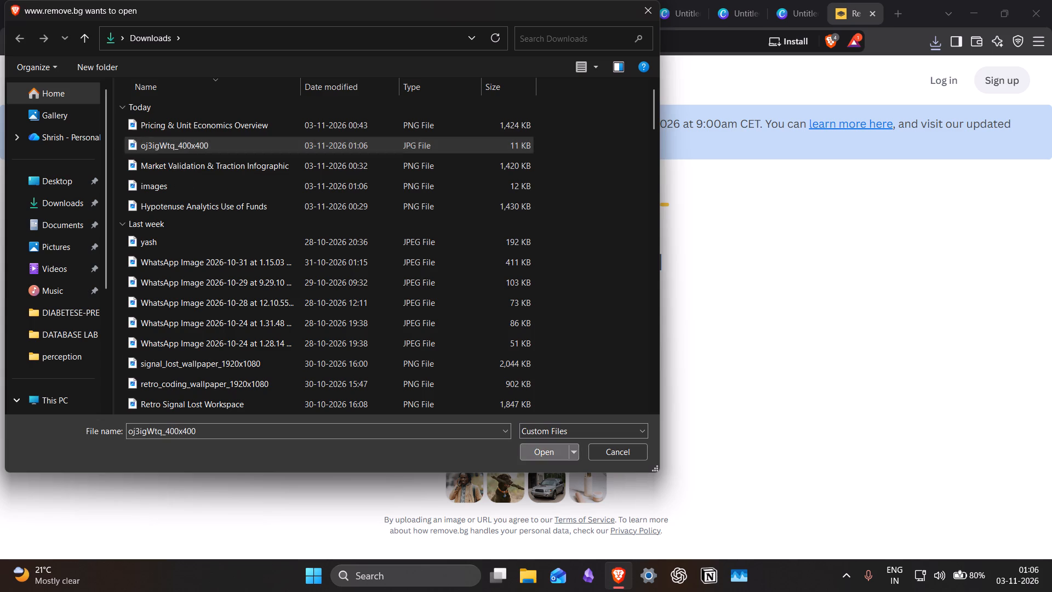
pyautogui.hotkey('ctrl', 'j')
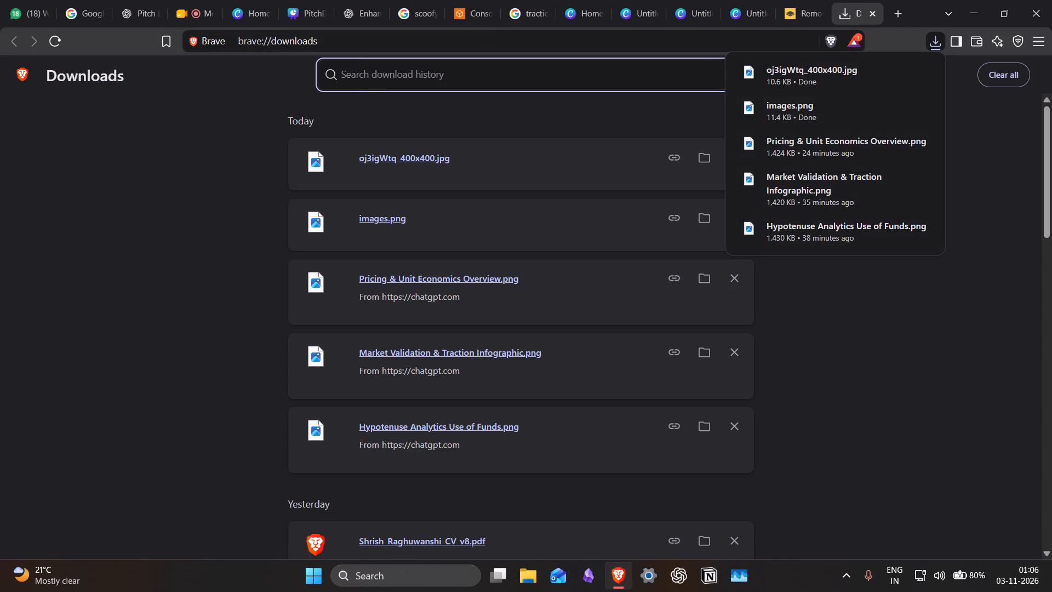
pyautogui.click(804, 0)
pyautogui.scroll(-1, 597, 404)
pyautogui.scroll(-1, 548, 506)
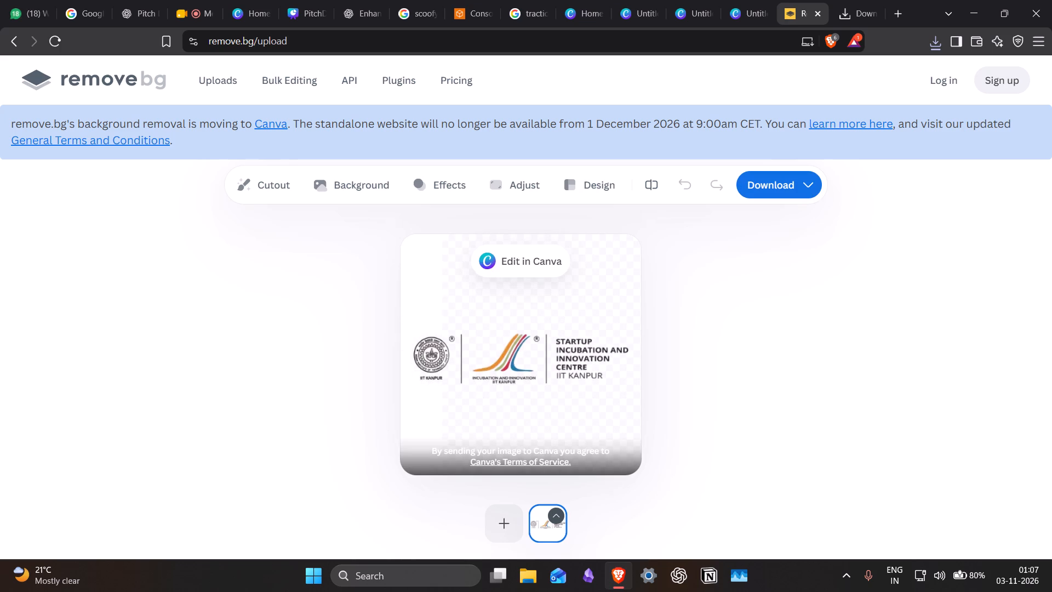
# Save the free 400 x 400 preview of the cutout to Downloads as PNG image oj3igWtq_400x400-removebg-preview.
pyautogui.click(764, 189)
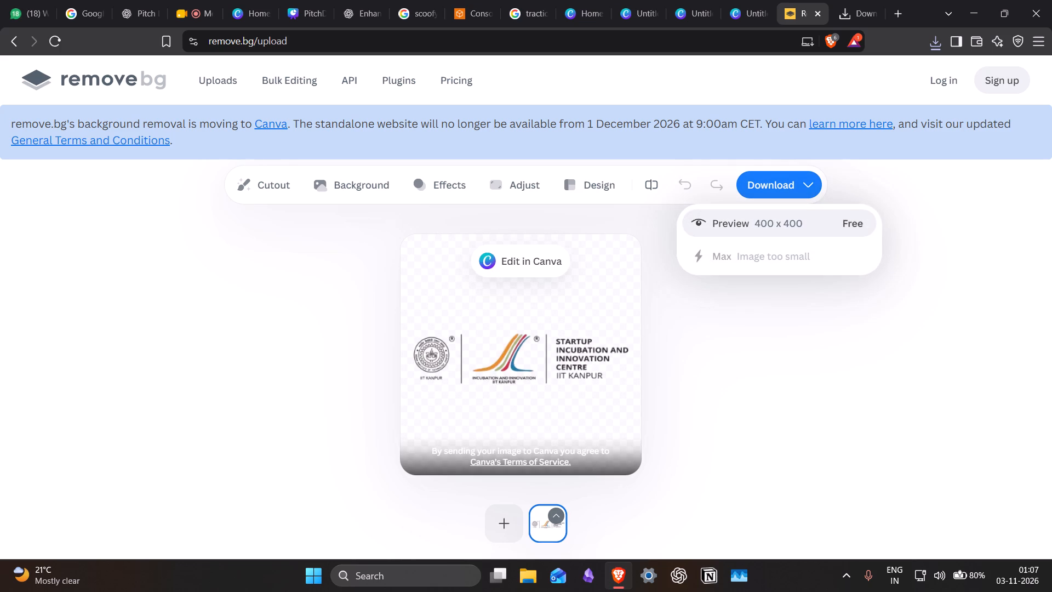
pyautogui.click(770, 225)
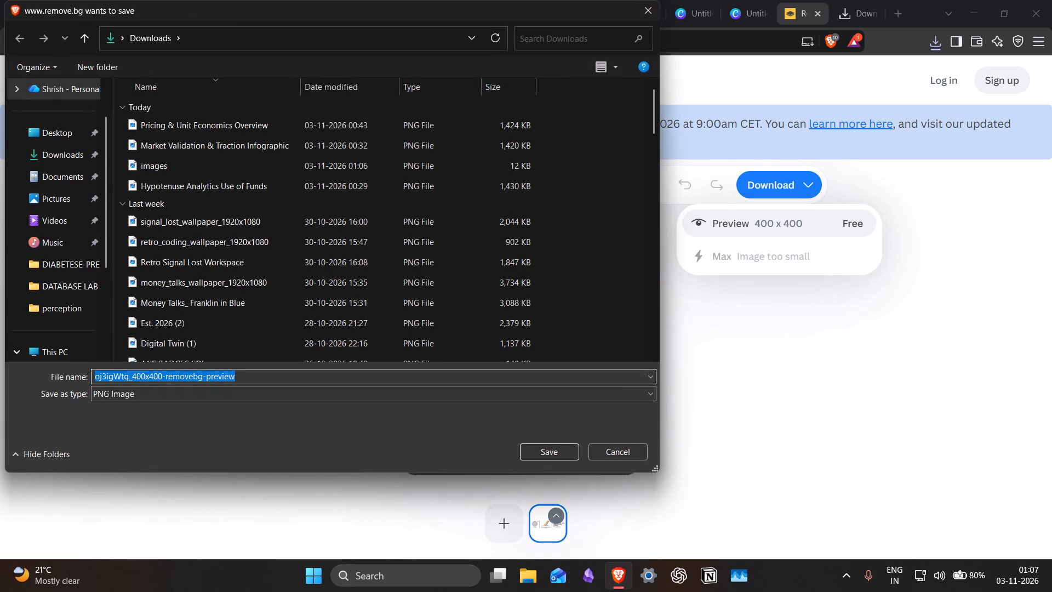
pyautogui.click(554, 456)
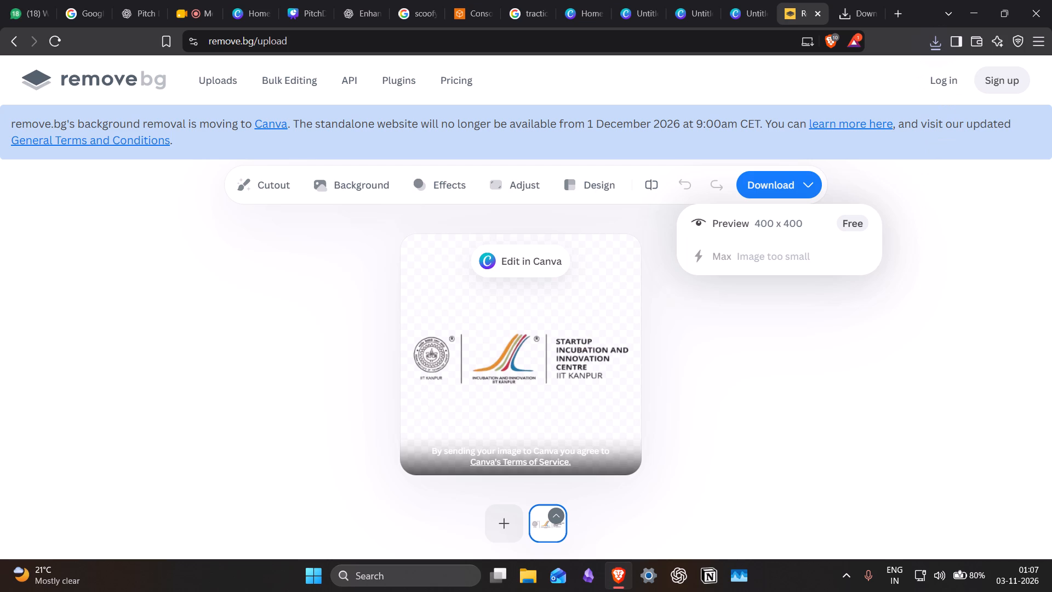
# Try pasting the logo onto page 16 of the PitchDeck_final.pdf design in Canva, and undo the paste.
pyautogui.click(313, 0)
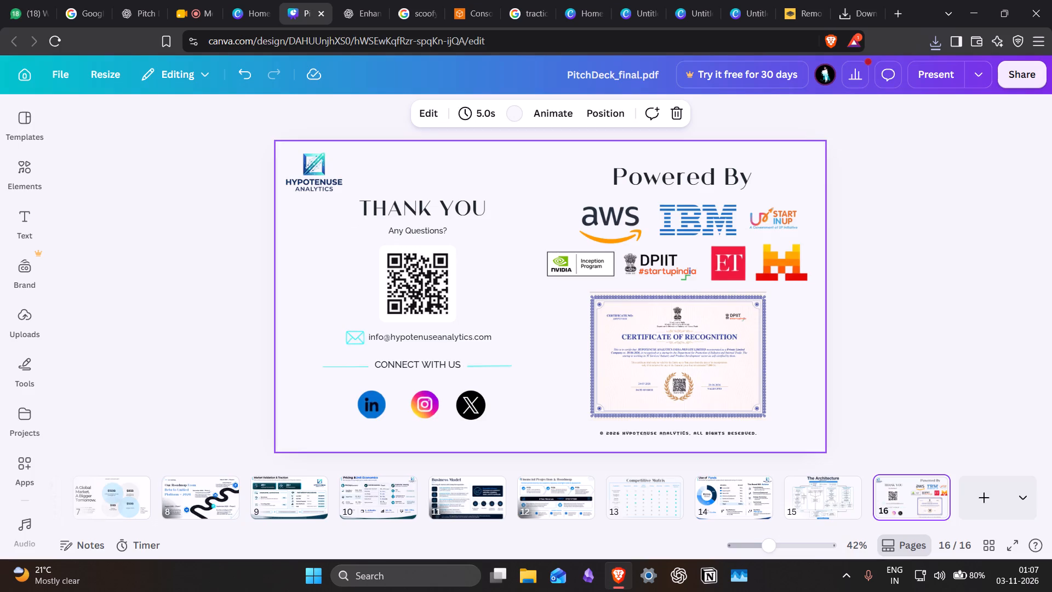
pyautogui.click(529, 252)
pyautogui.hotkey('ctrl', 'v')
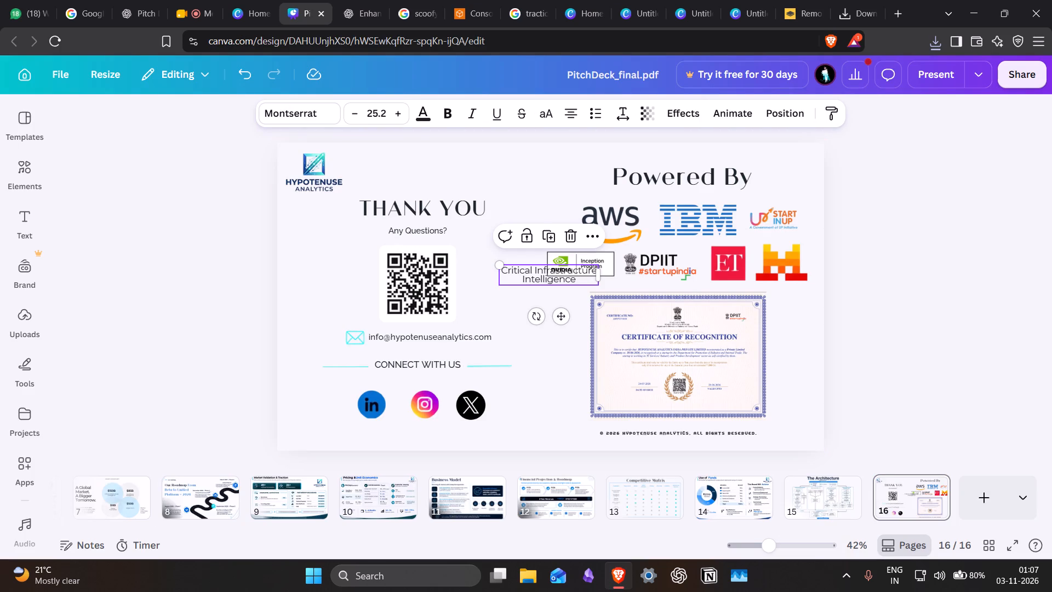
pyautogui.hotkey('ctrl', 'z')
# Save the remove.bg preview again to Downloads as PNG image oj3igWtq_400x400-removebg-preview (1).
pyautogui.click(841, 0)
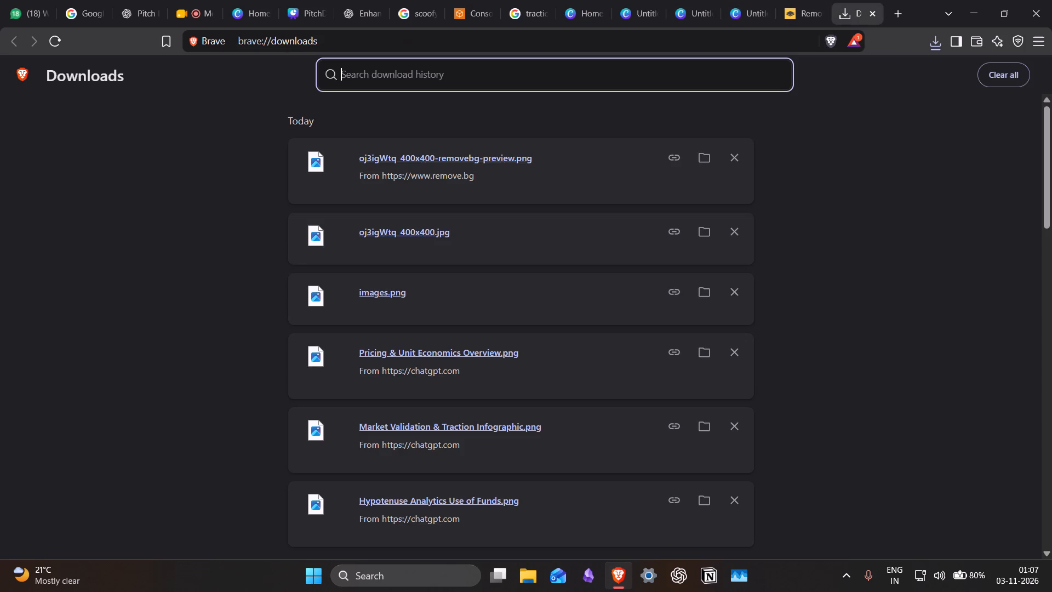
pyautogui.click(793, 0)
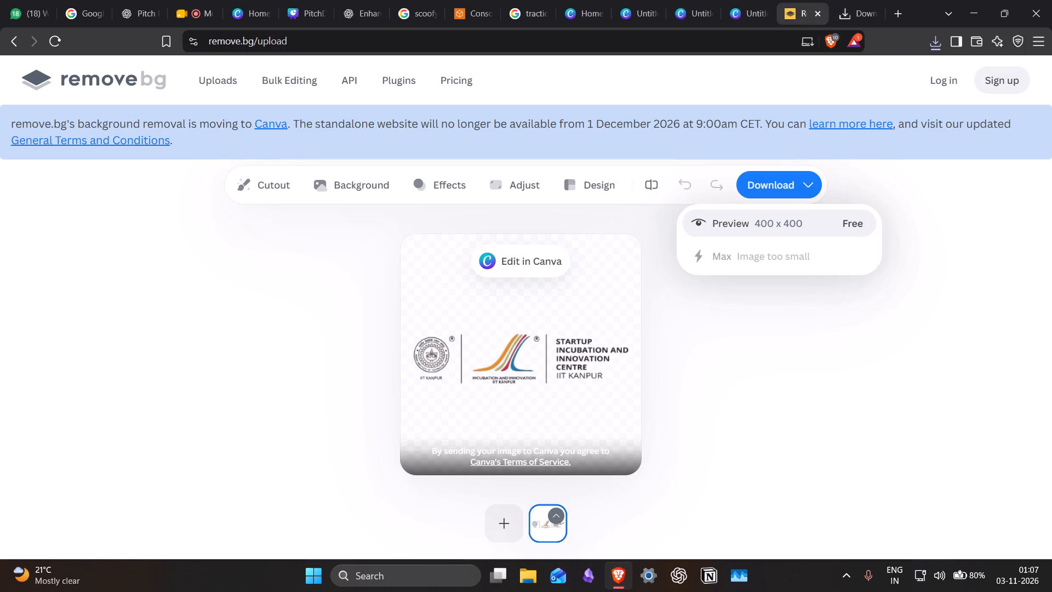
pyautogui.click(765, 219)
pyautogui.click(545, 453)
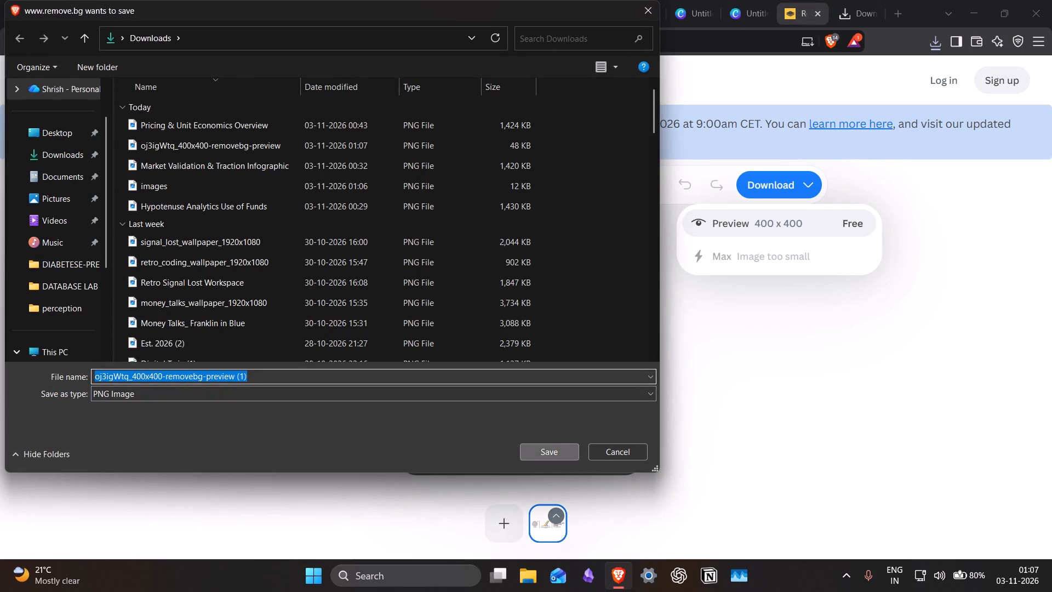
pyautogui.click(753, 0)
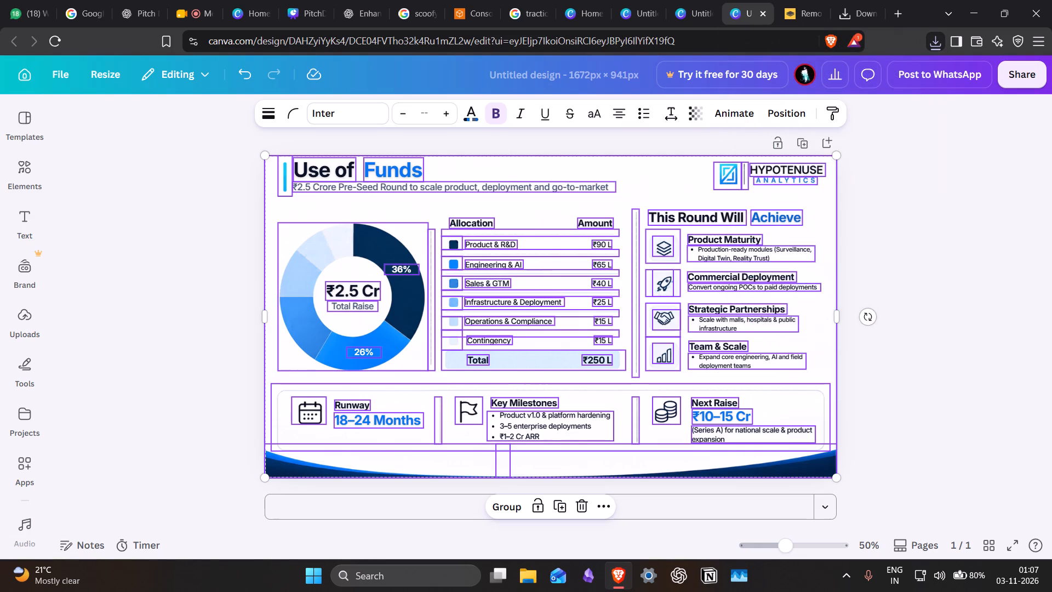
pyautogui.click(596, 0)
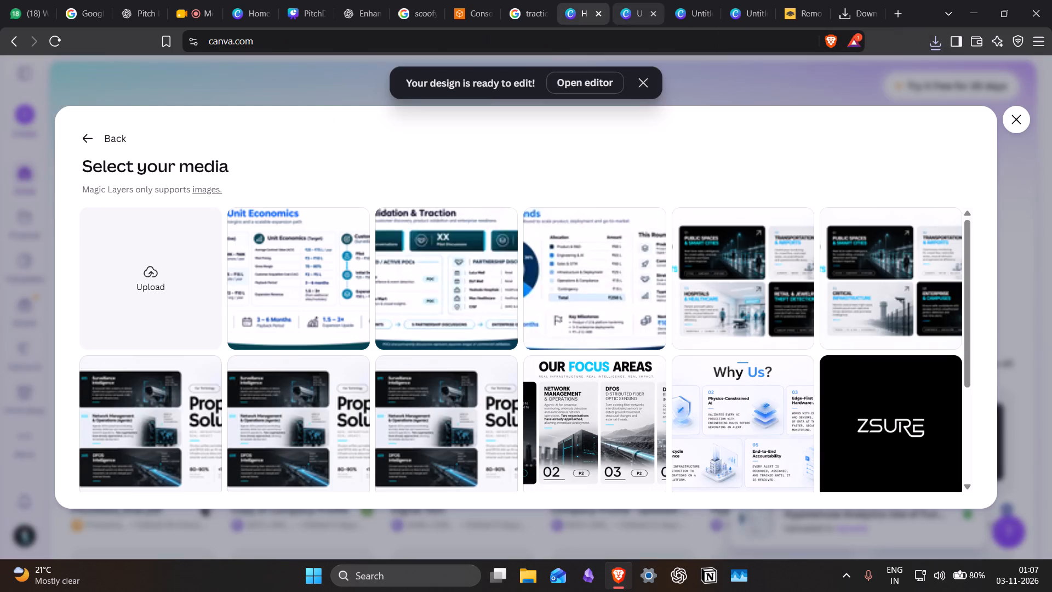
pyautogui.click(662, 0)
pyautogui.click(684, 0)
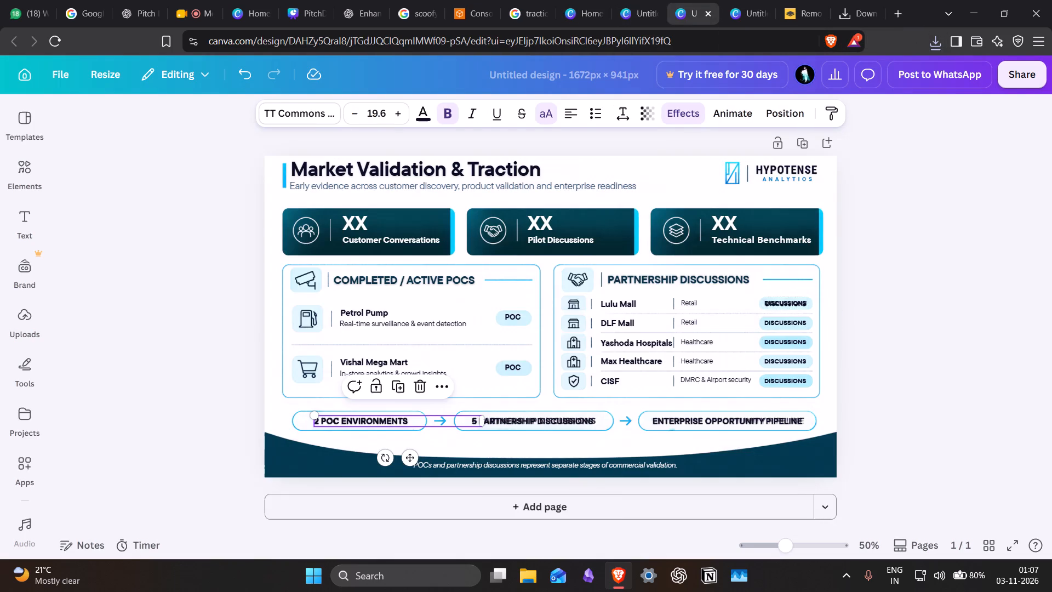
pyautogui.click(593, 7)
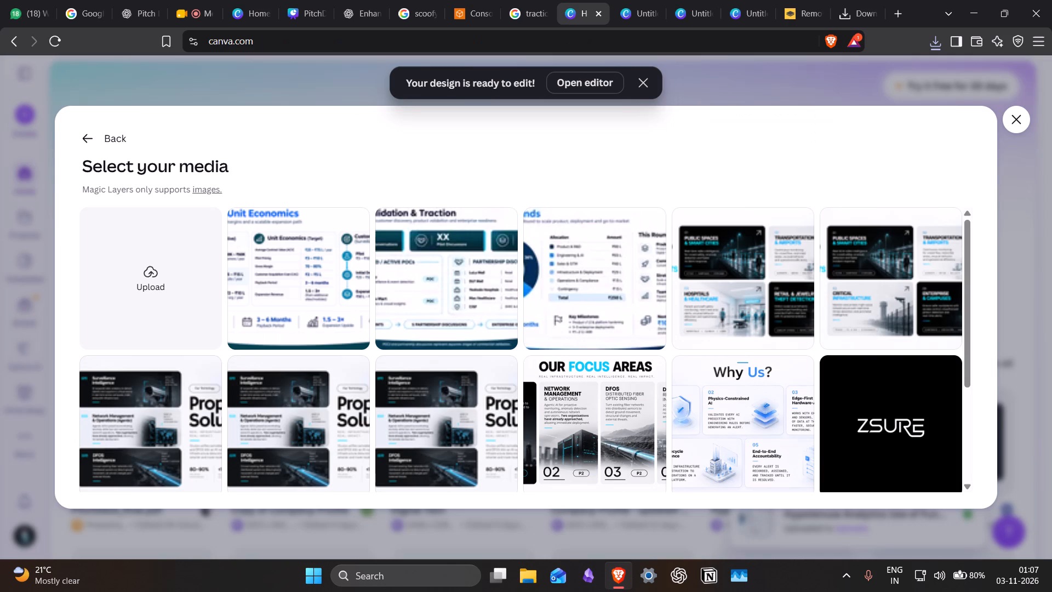
# Upload oj3igWtq_400x400-removebg-preview from Downloads into the PitchDeck_final.pdf design's uploads in Canva.
pyautogui.click(286, 0)
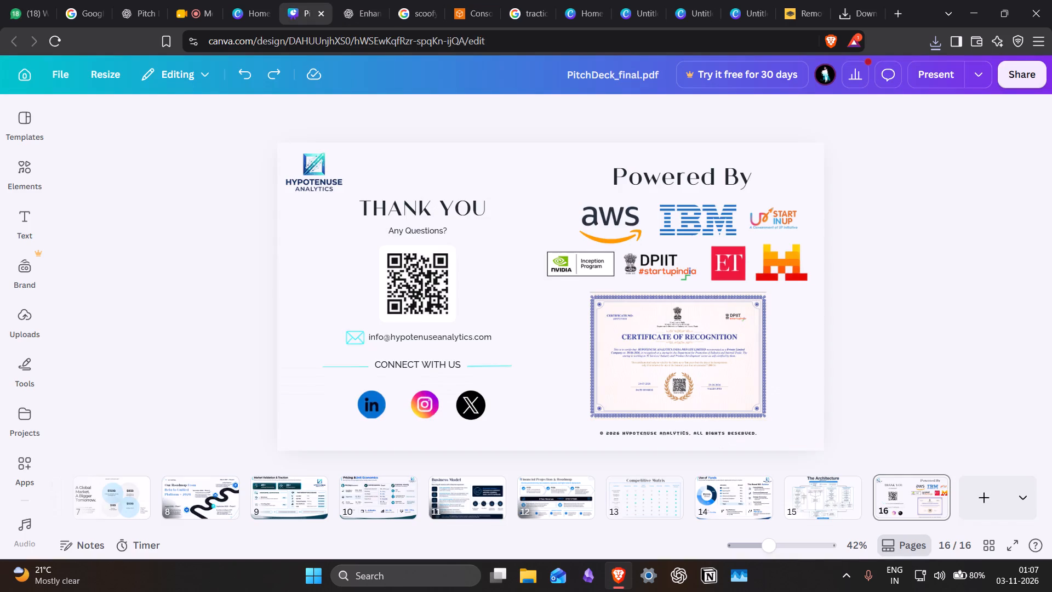
pyautogui.click(27, 325)
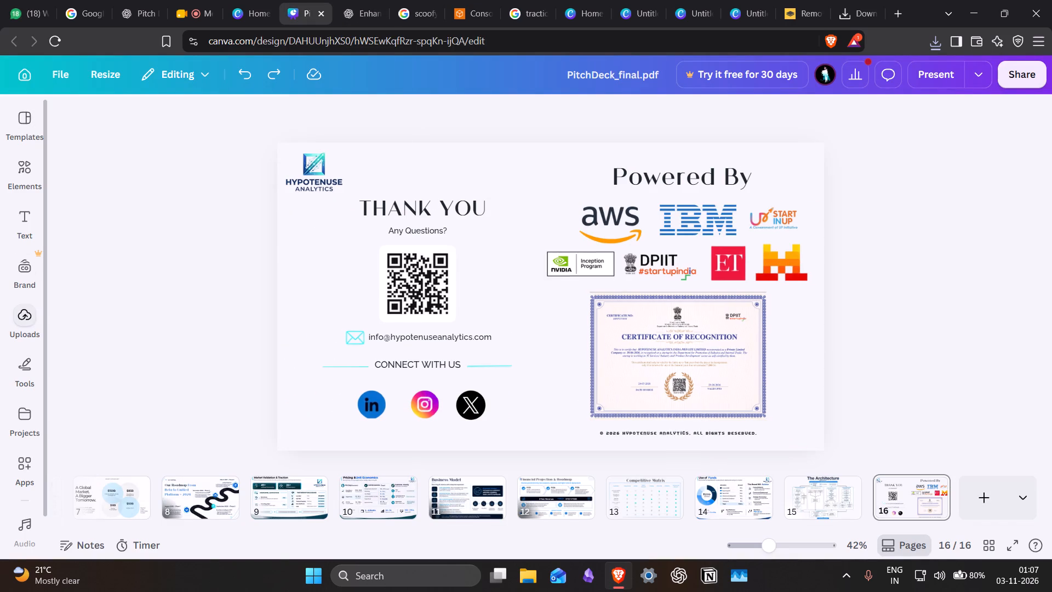
pyautogui.click(150, 165)
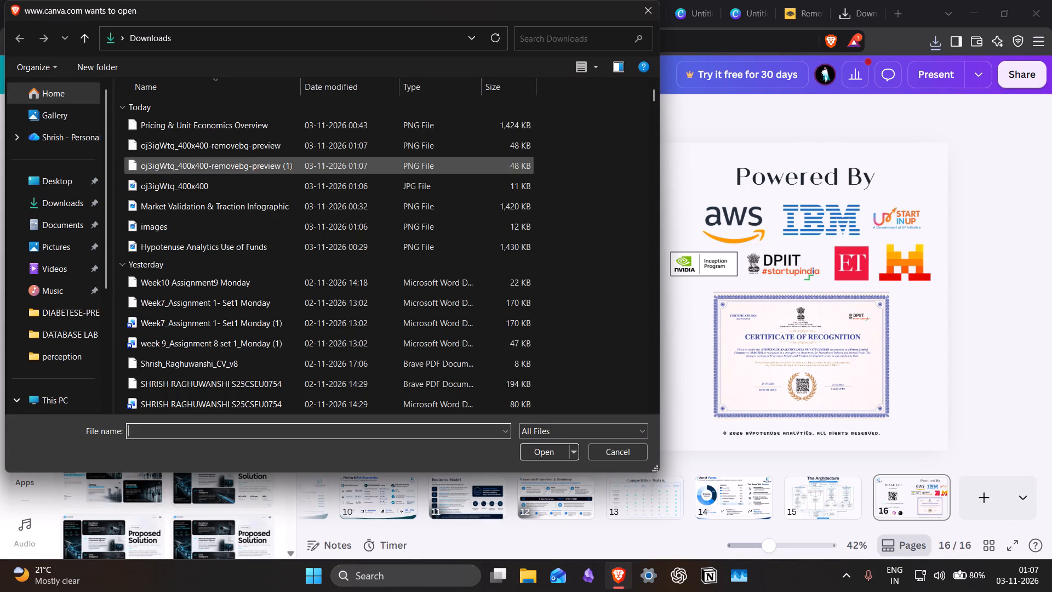
pyautogui.click(191, 144)
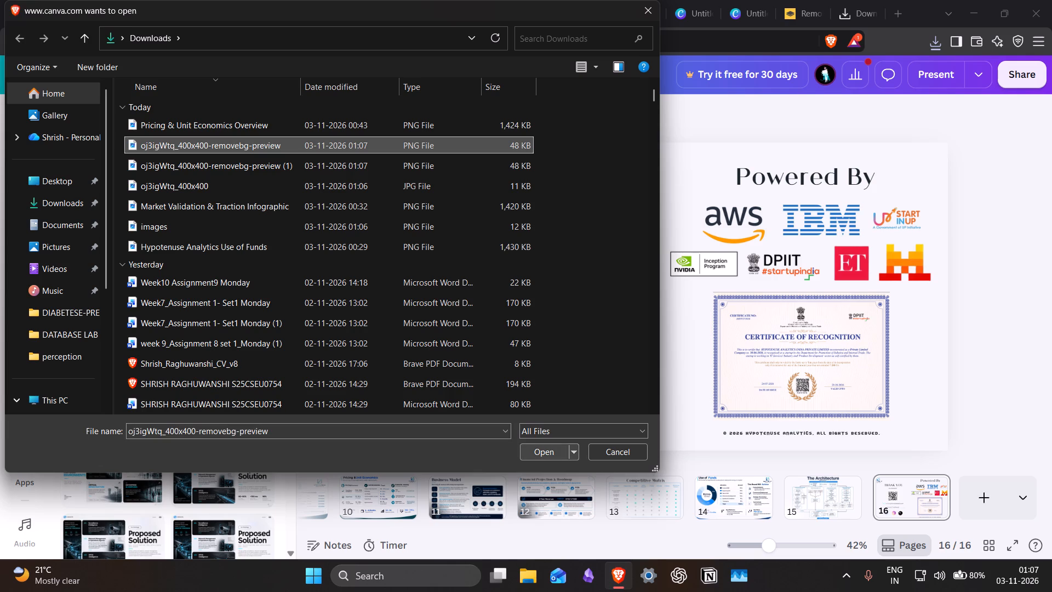
pyautogui.click(562, 452)
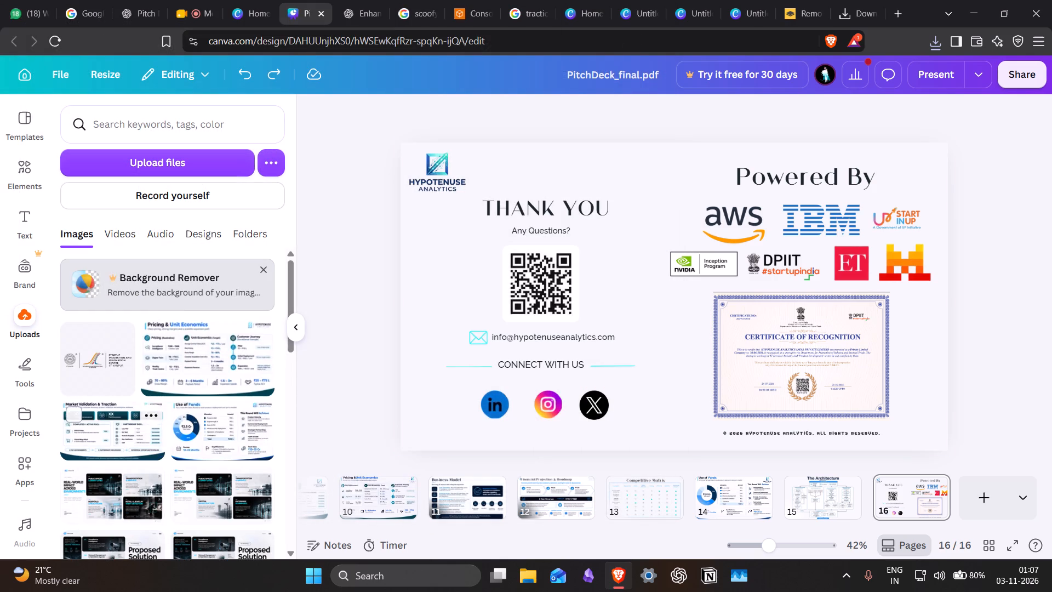
# Insert the uploaded SIIC IIT Kanpur logo on page 16, shrink it, and move it beside the certificate.
pyautogui.click(85, 351)
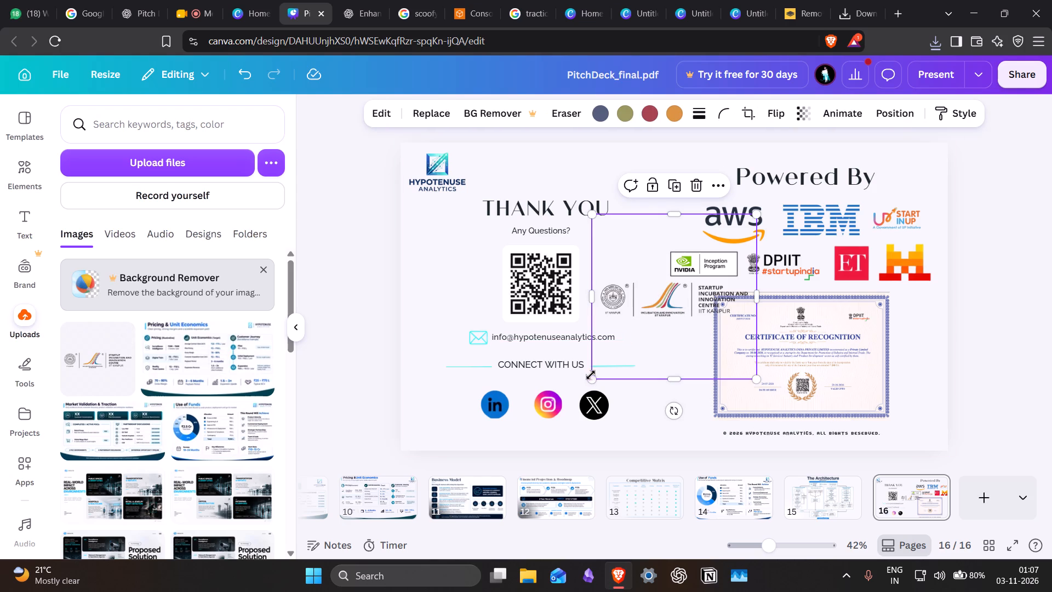
pyautogui.moveTo(596, 380); pyautogui.dragTo(677, 329)
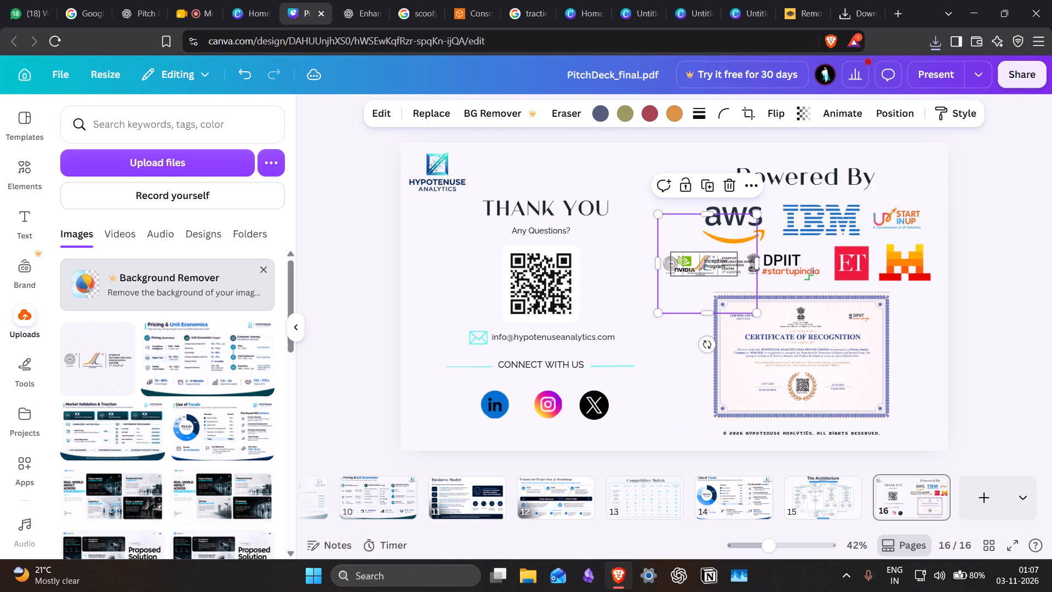
pyautogui.moveTo(700, 276); pyautogui.dragTo(658, 257)
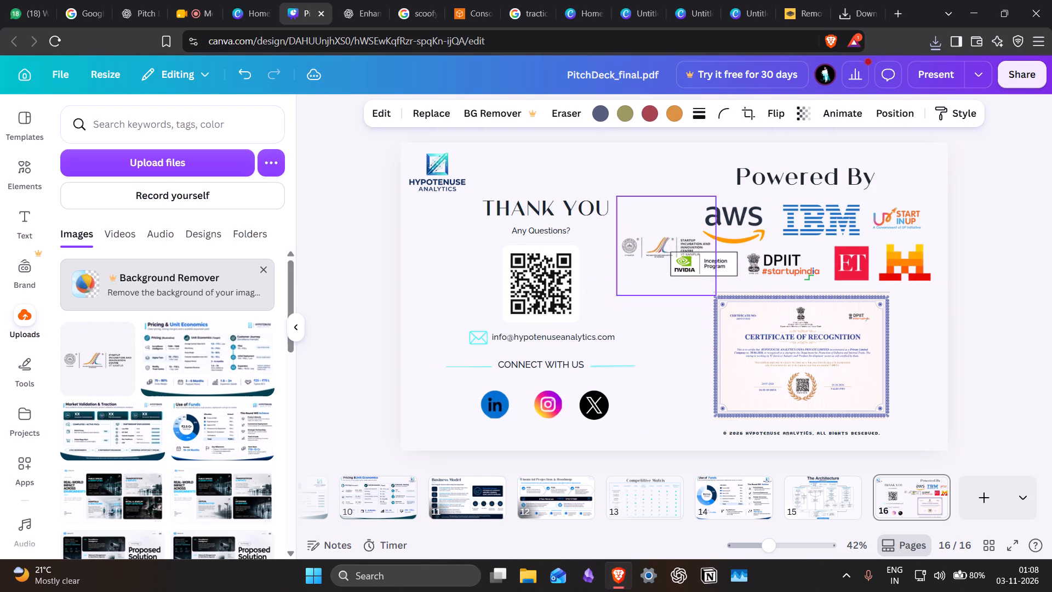
pyautogui.moveTo(658, 257); pyautogui.dragTo(658, 331)
# Shrink the AWS, IBM and Start in UP logos in the top row under Powered By.
pyautogui.click(735, 230)
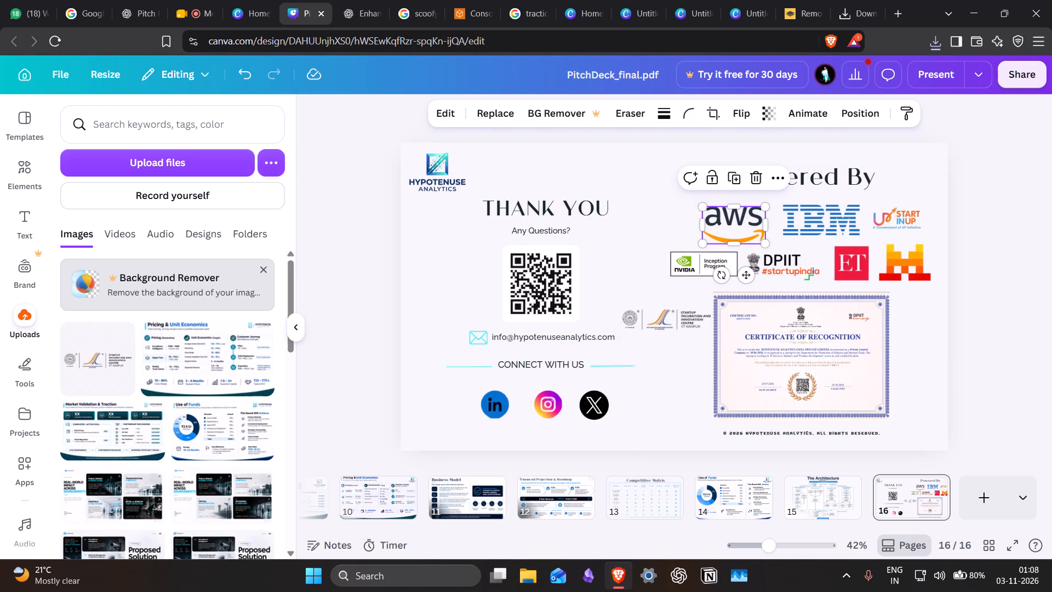
pyautogui.moveTo(706, 209); pyautogui.dragTo(719, 217)
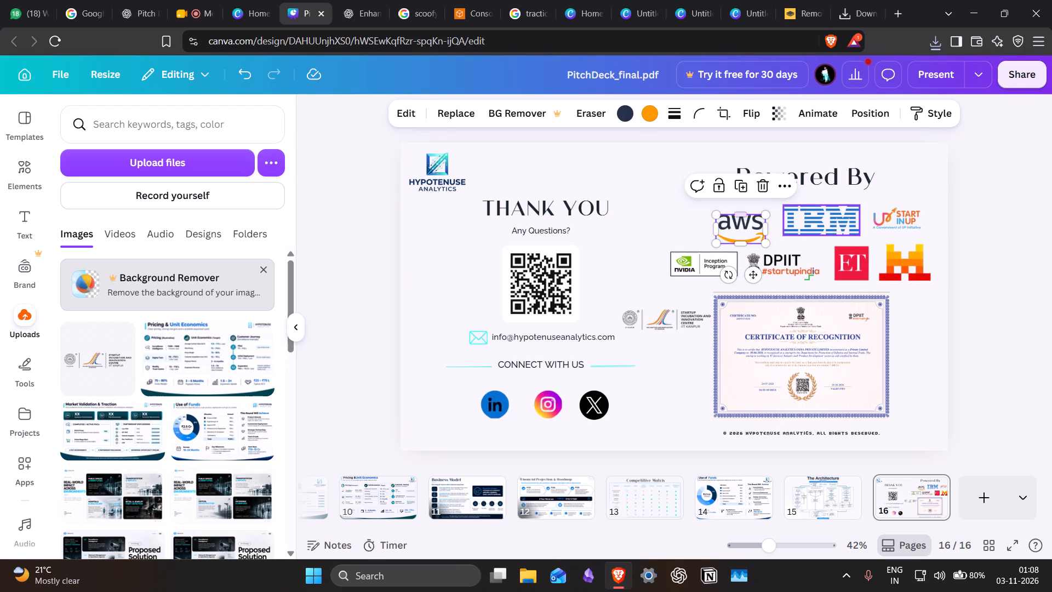
pyautogui.click(825, 212)
pyautogui.moveTo(783, 206); pyautogui.dragTo(800, 211)
pyautogui.click(888, 217)
pyautogui.moveTo(868, 189); pyautogui.dragTo(879, 199)
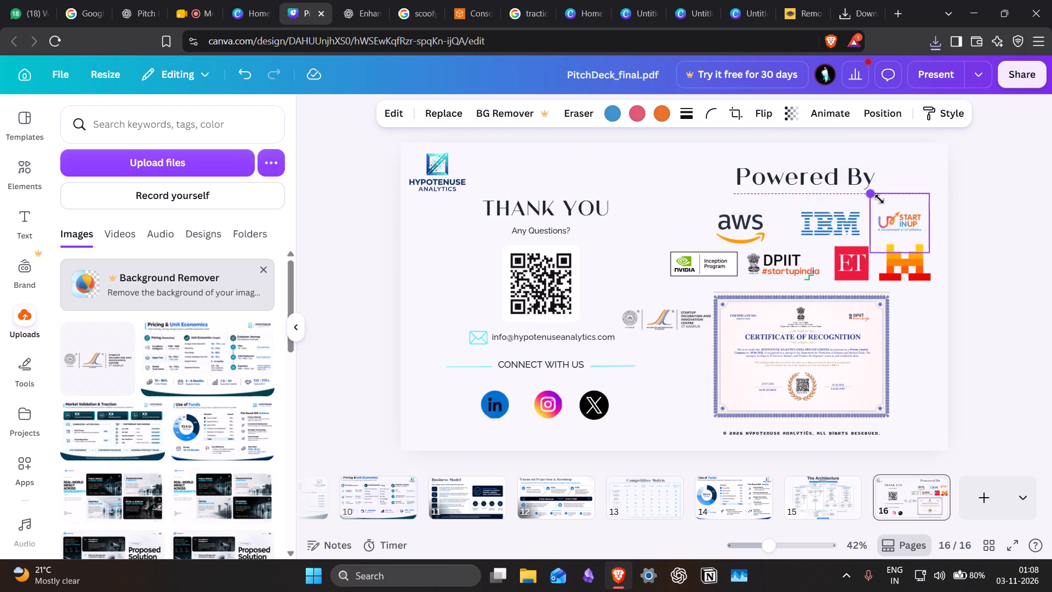
pyautogui.moveTo(879, 199); pyautogui.dragTo(884, 203)
# Move the IBM and AWS logos closer to the Start in UP logo to free space before AWS.
pyautogui.moveTo(832, 224); pyautogui.dragTo(843, 223)
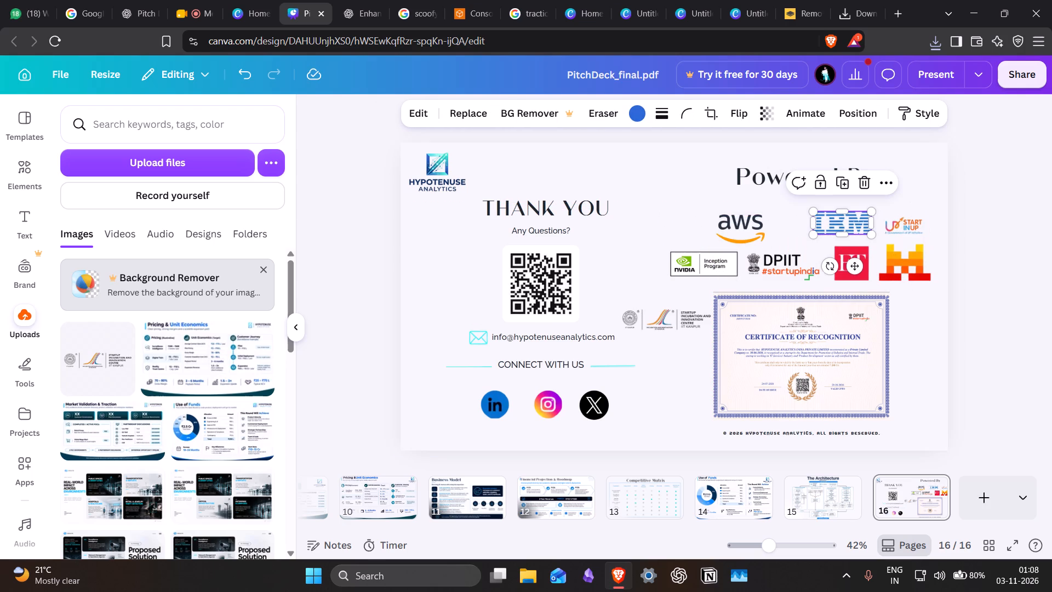
pyautogui.moveTo(740, 234); pyautogui.dragTo(765, 229)
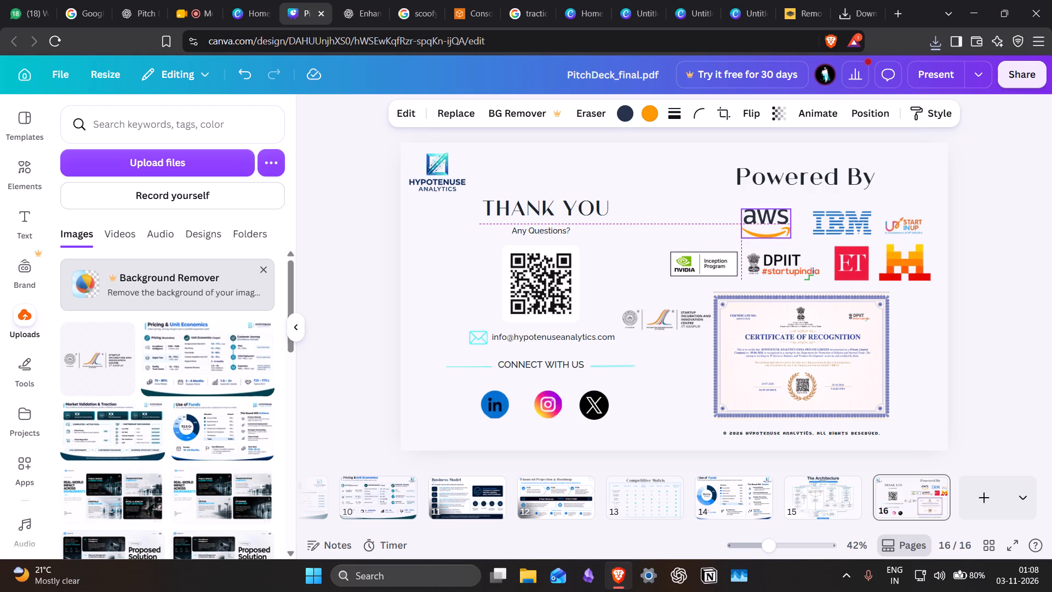
pyautogui.moveTo(765, 229); pyautogui.dragTo(775, 228)
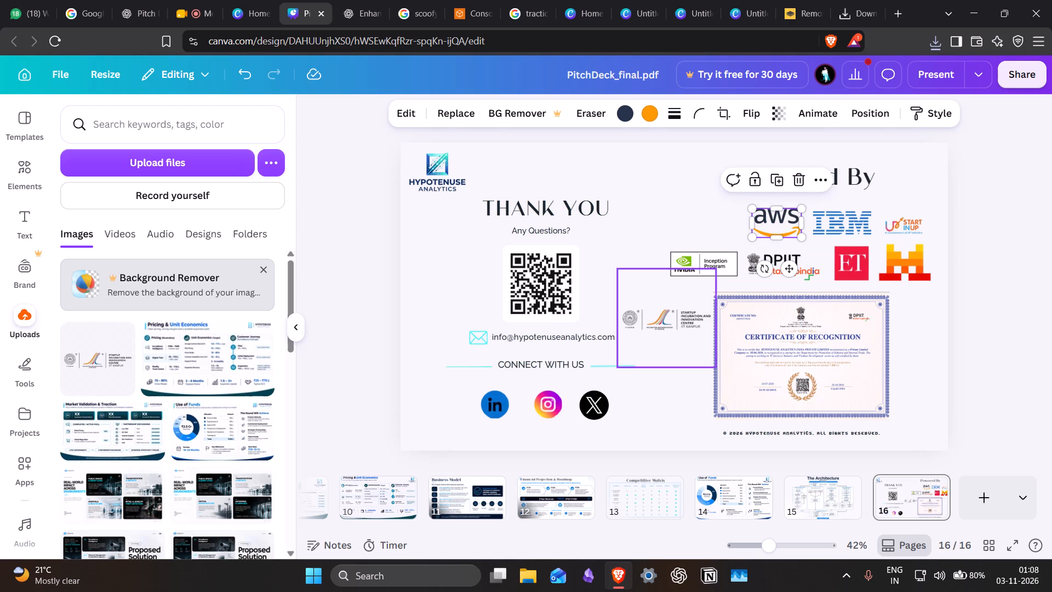
# Move the SIIC IIT Kanpur logo into the top logo row before AWS and shrink it to about 329 by 329.
pyautogui.moveTo(662, 332); pyautogui.dragTo(691, 235)
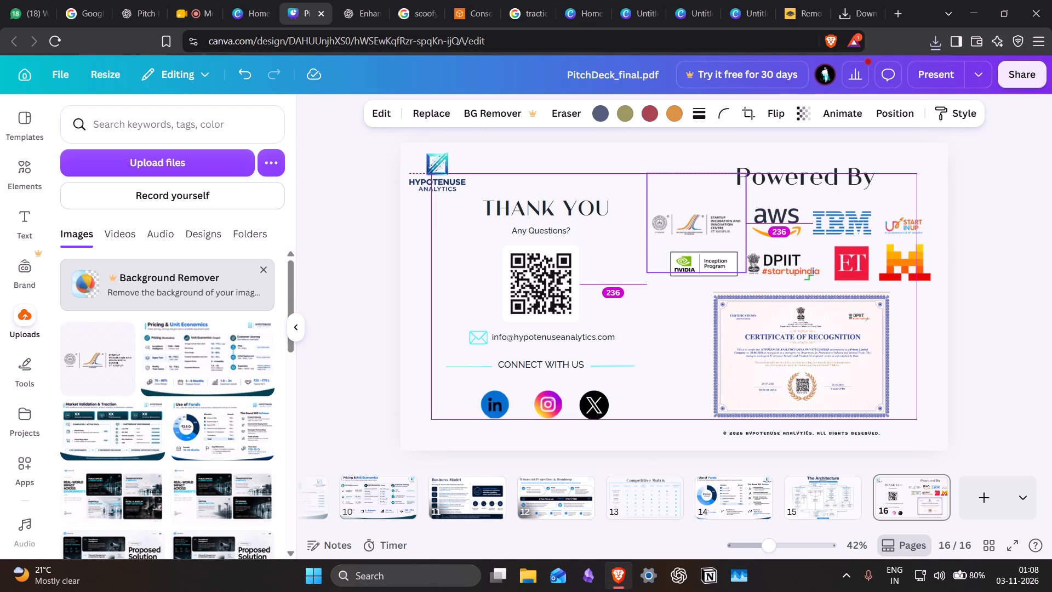
pyautogui.moveTo(691, 235); pyautogui.dragTo(696, 235)
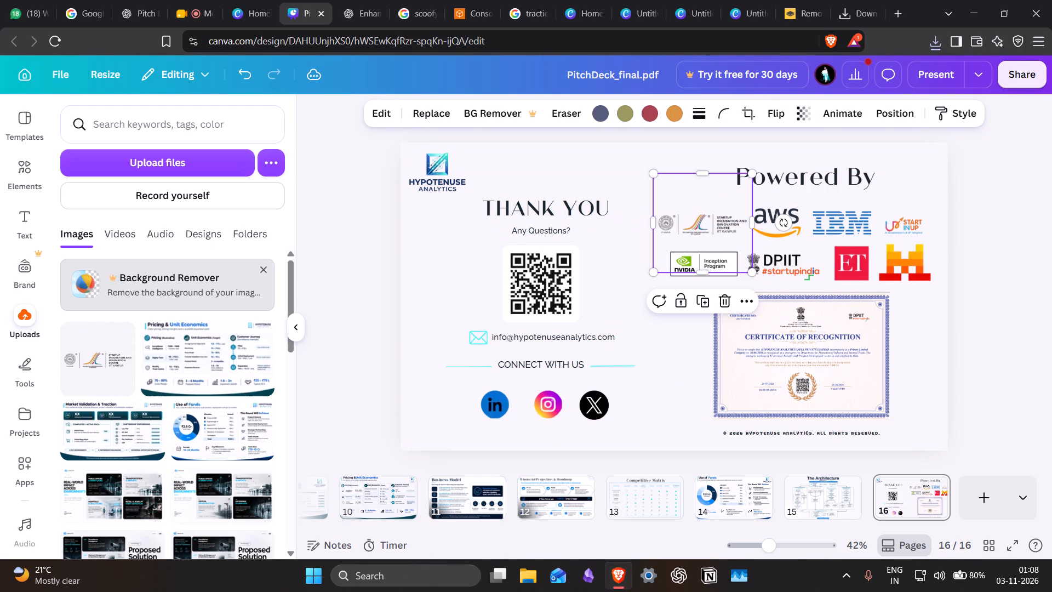
pyautogui.moveTo(655, 176); pyautogui.dragTo(662, 180)
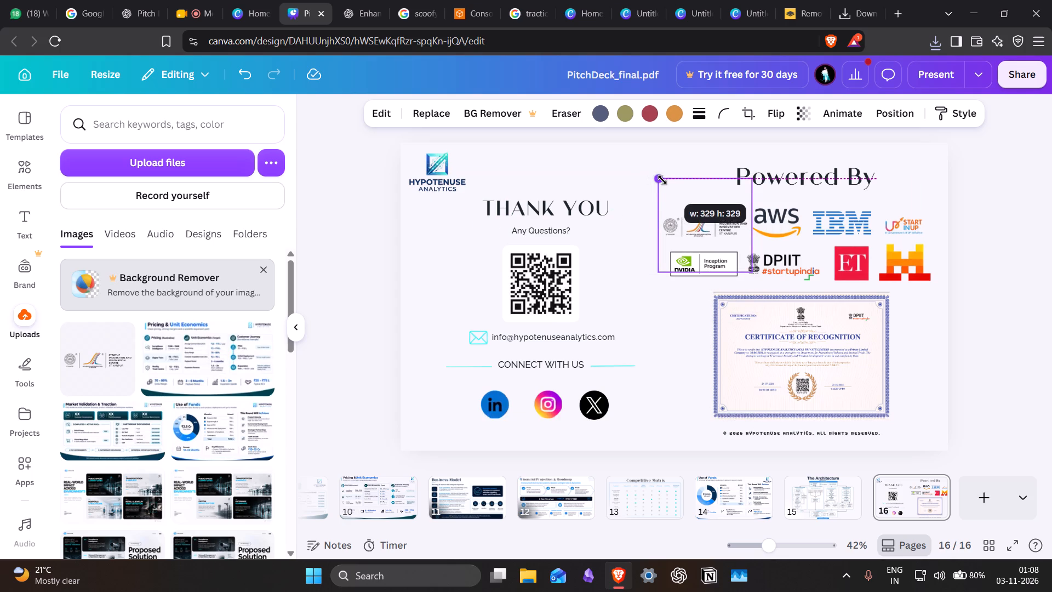
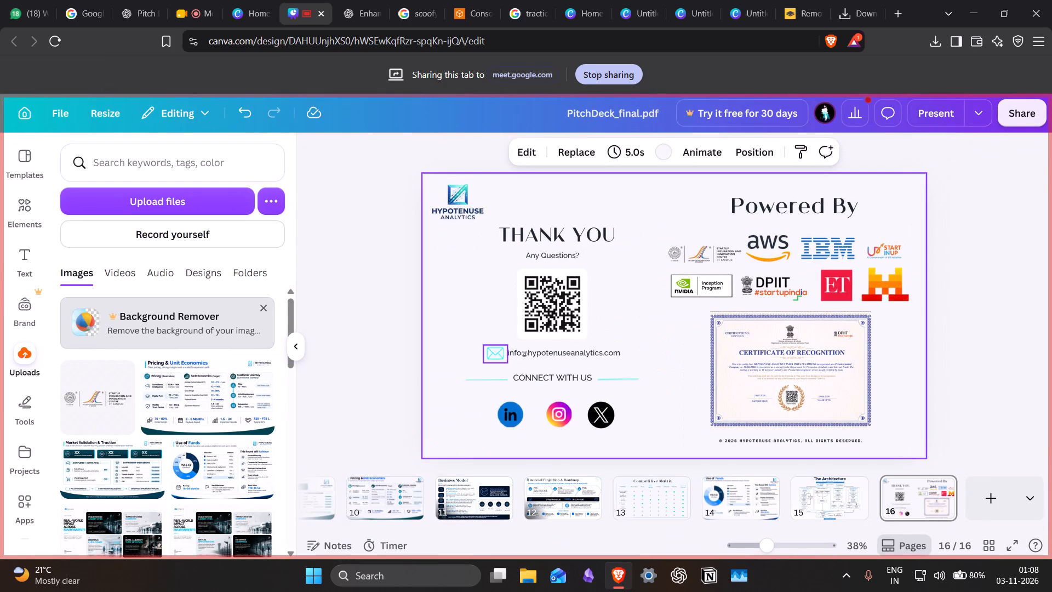
# Slightly enlarge the SIIC IIT Kanpur logo beside AWS in the top logo row under Powered By.
pyautogui.click(689, 240)
pyautogui.moveTo(664, 211); pyautogui.dragTo(658, 206)
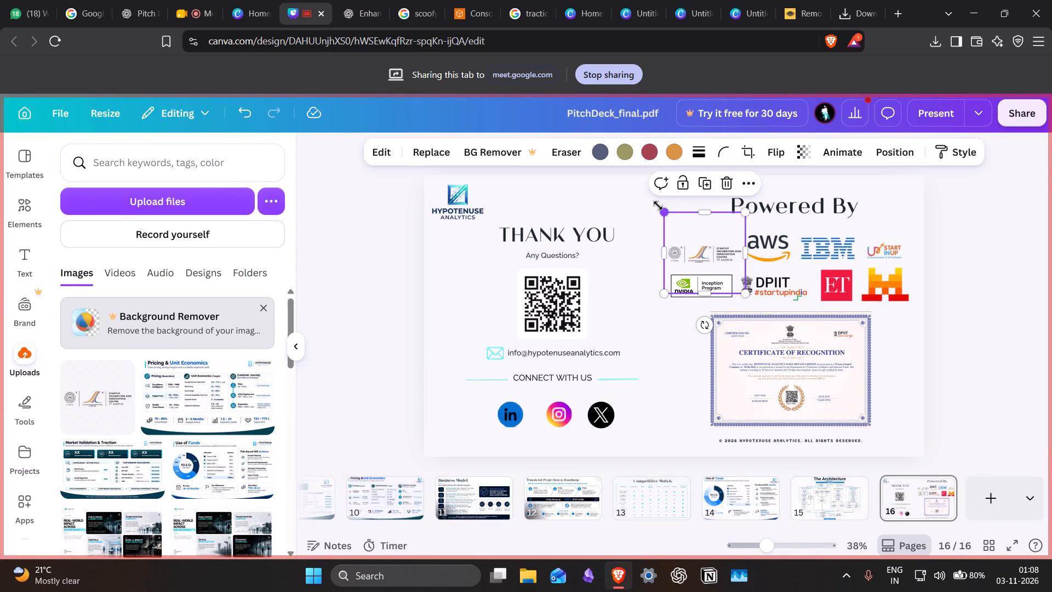
# Enlarge the SIIC IIT Kanpur logo a little more beside AWS under Powered By and deselect it.
pyautogui.moveTo(658, 206); pyautogui.dragTo(649, 202)
pyautogui.click(642, 359)
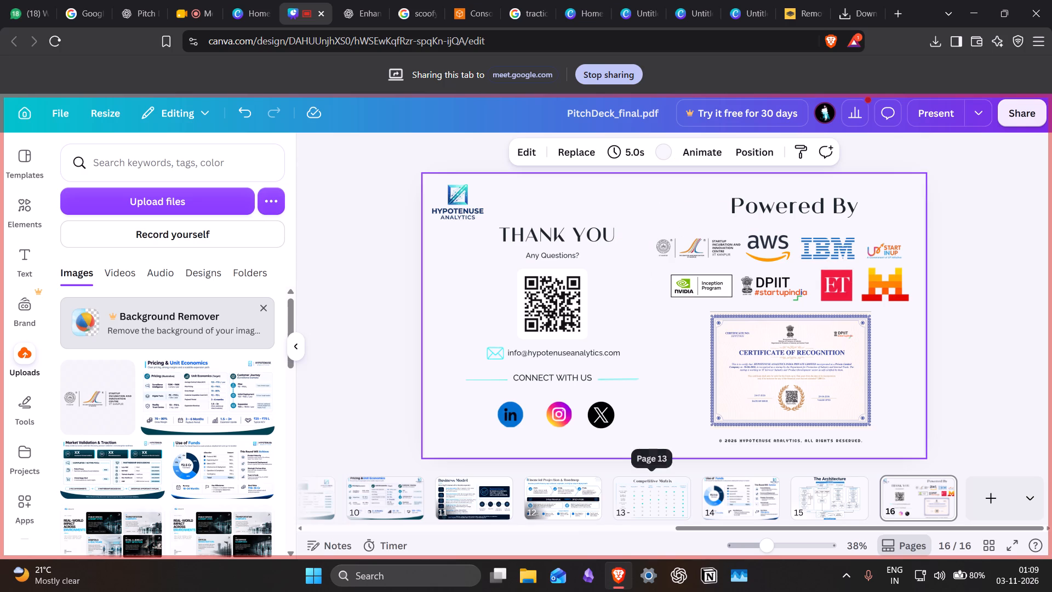
# Open the sharing options for the PitchDeck_final.pdf design.
pyautogui.hscroll(7, 641, 499)
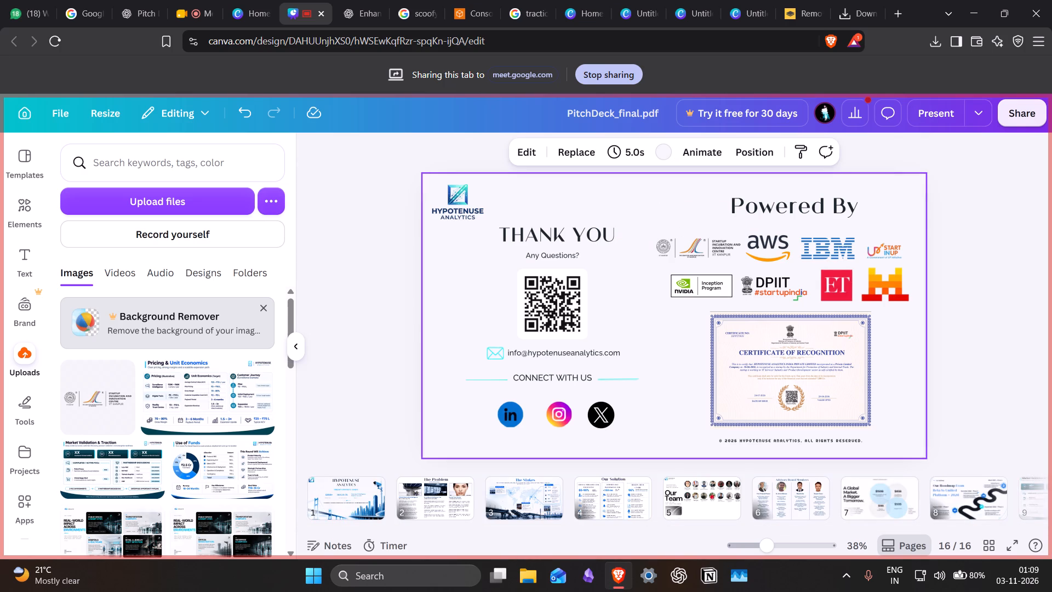
pyautogui.click(1033, 117)
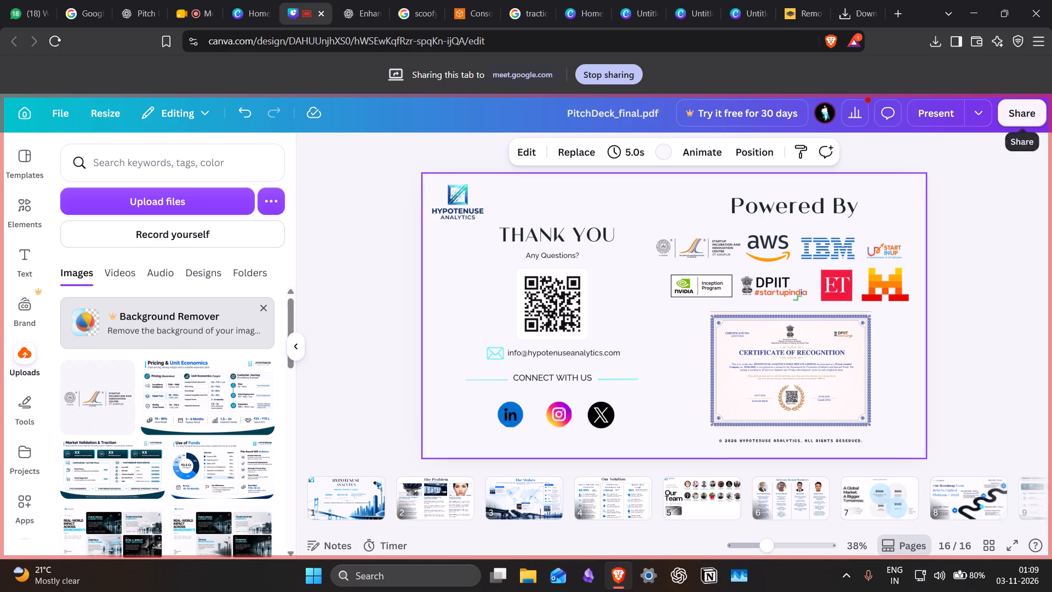